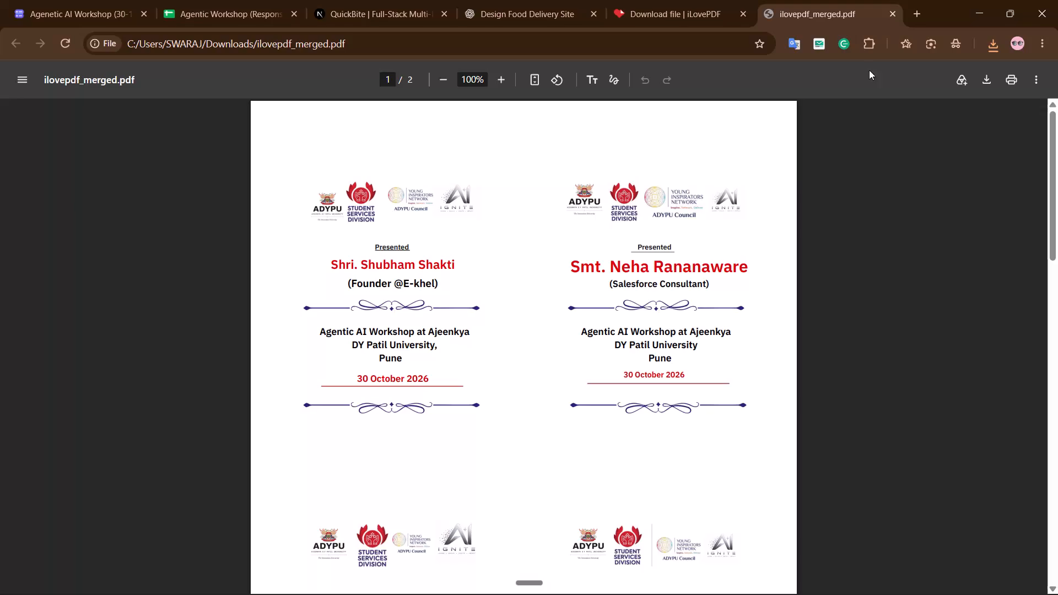
Review the memento layouts across both pages of ilovepdf_merged.pdf.
scroll(779, 225, down, 9)
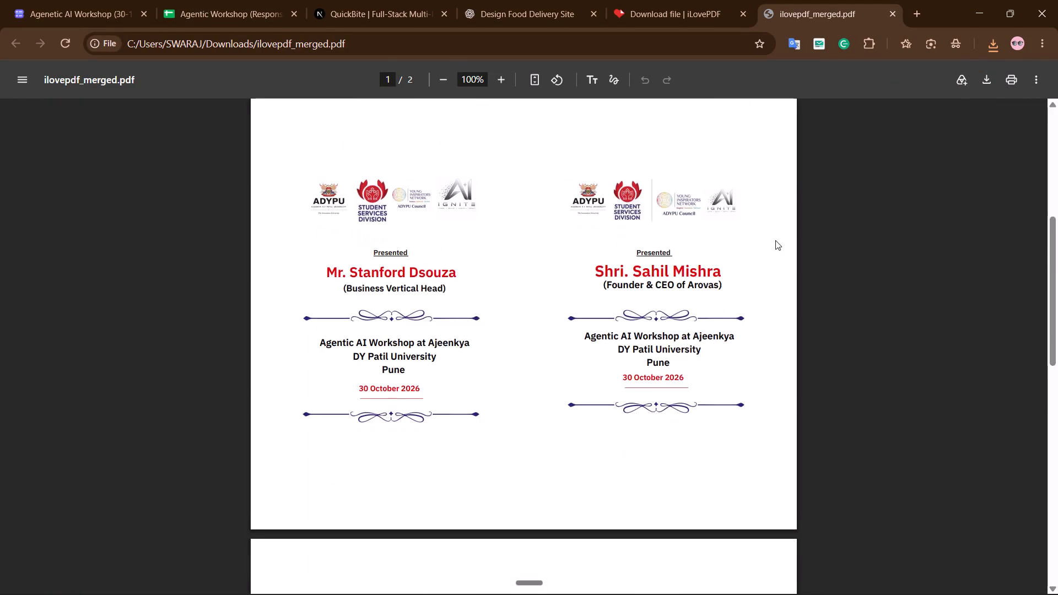
scroll(775, 240, down, 2)
click(1032, 89)
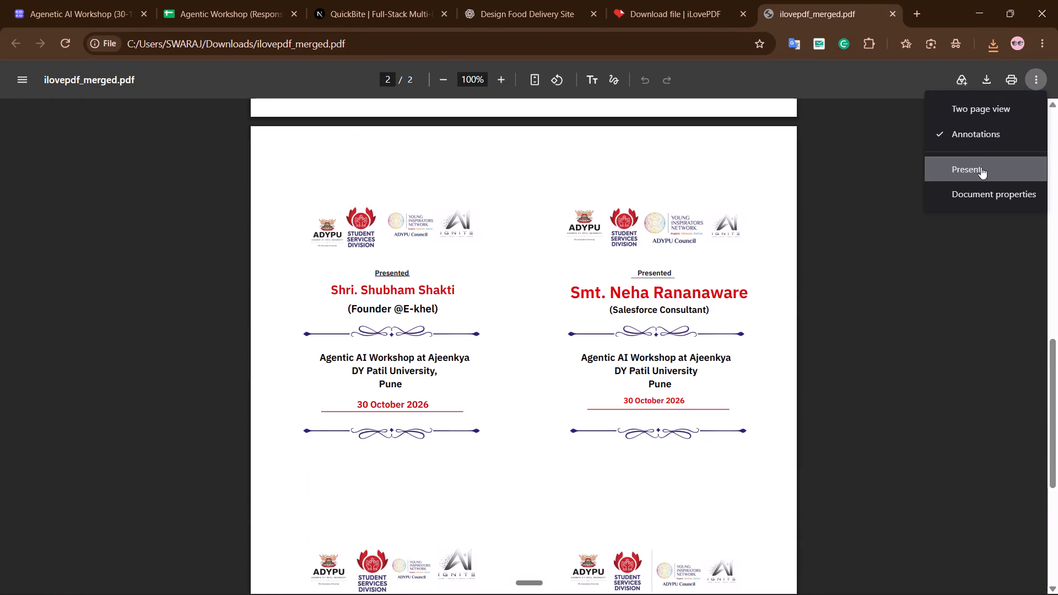
click(987, 229)
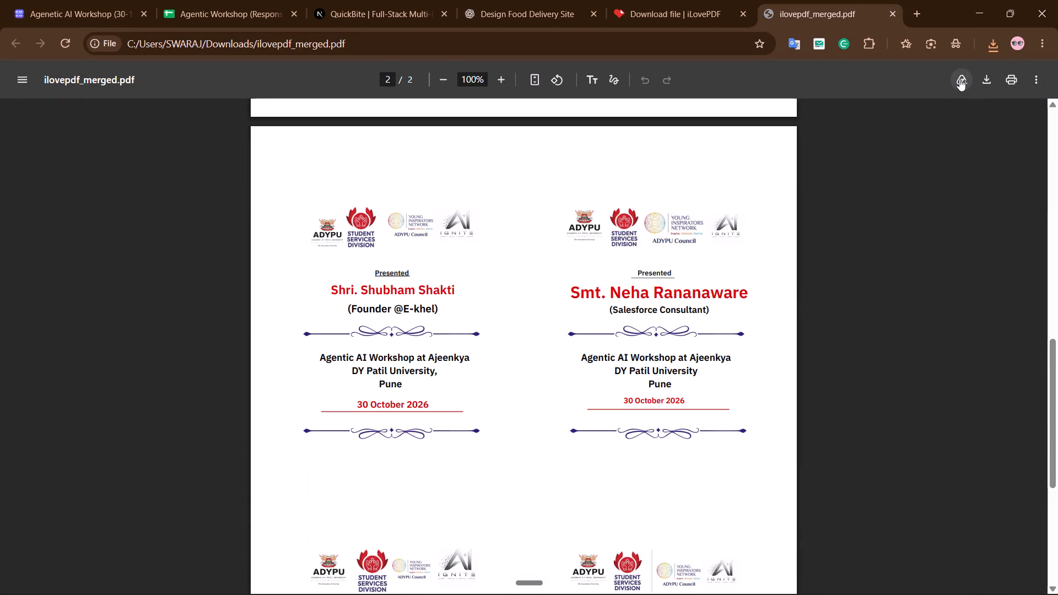
click(24, 80)
click(24, 80)
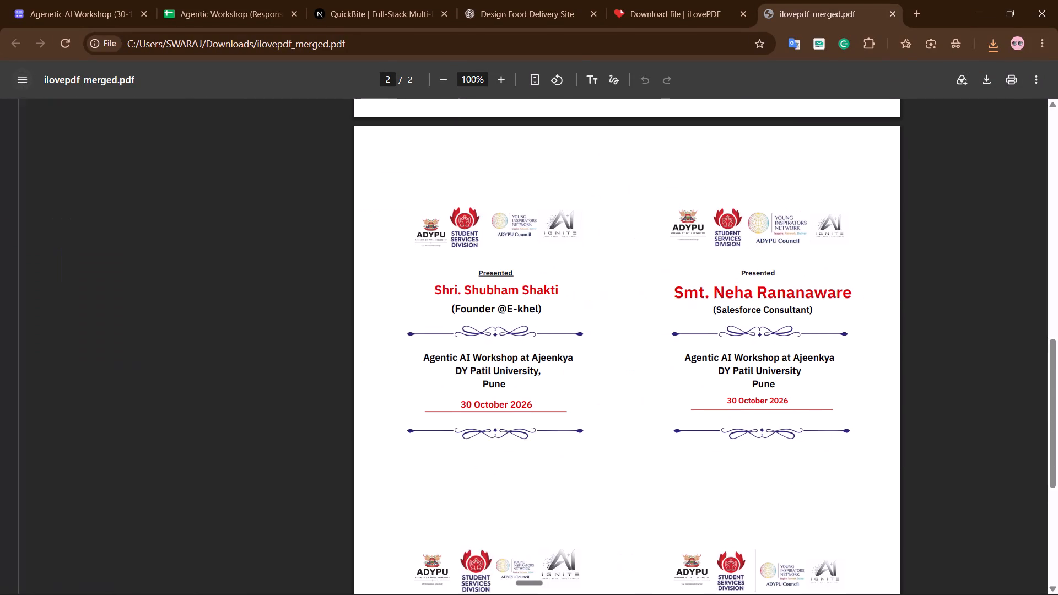
Open the Adobe Express home page in a new browser tab.
click(915, 3)
key(s)
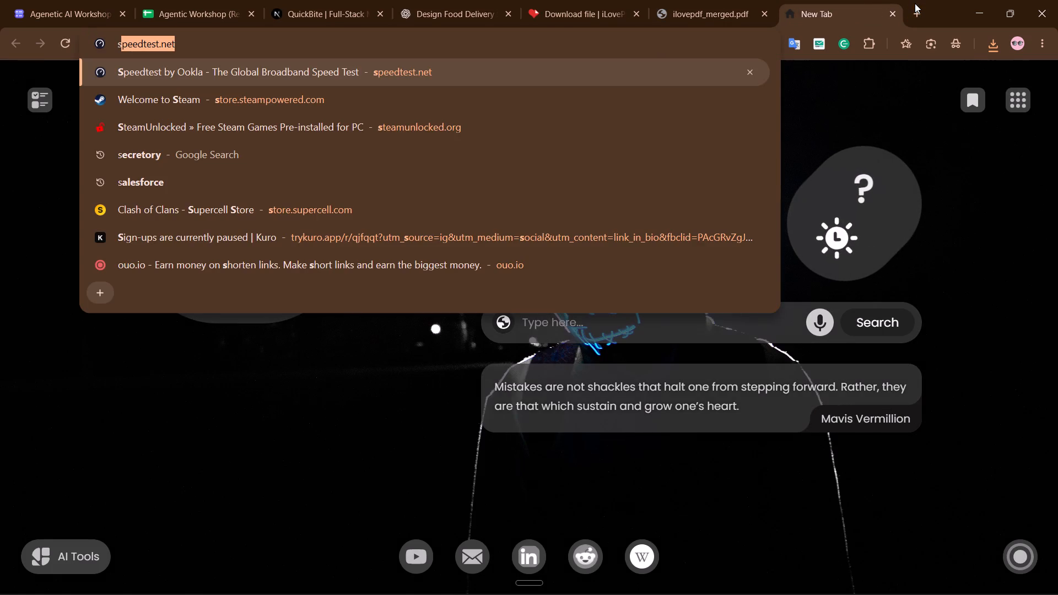
key(BackSpace)
key(BackSpace)
key(BackSpace)
text(ad)
key(o)
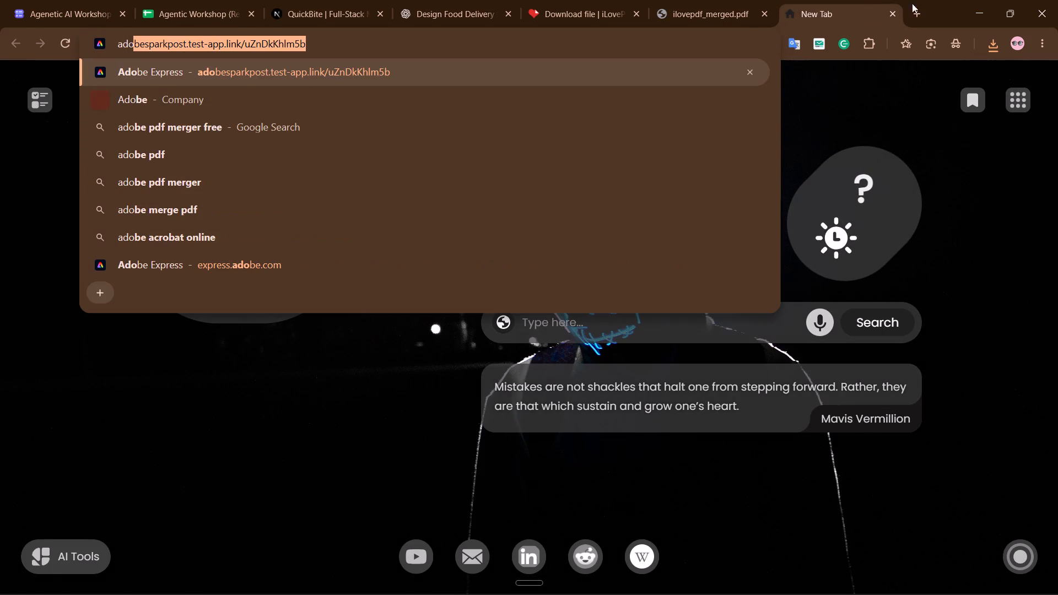
key(Return)
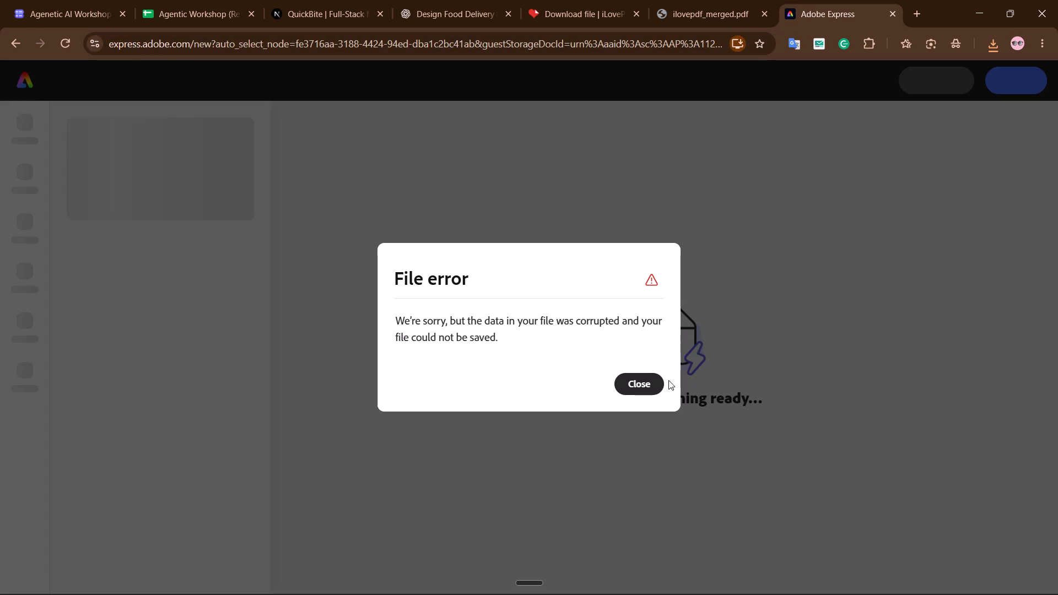
click(644, 386)
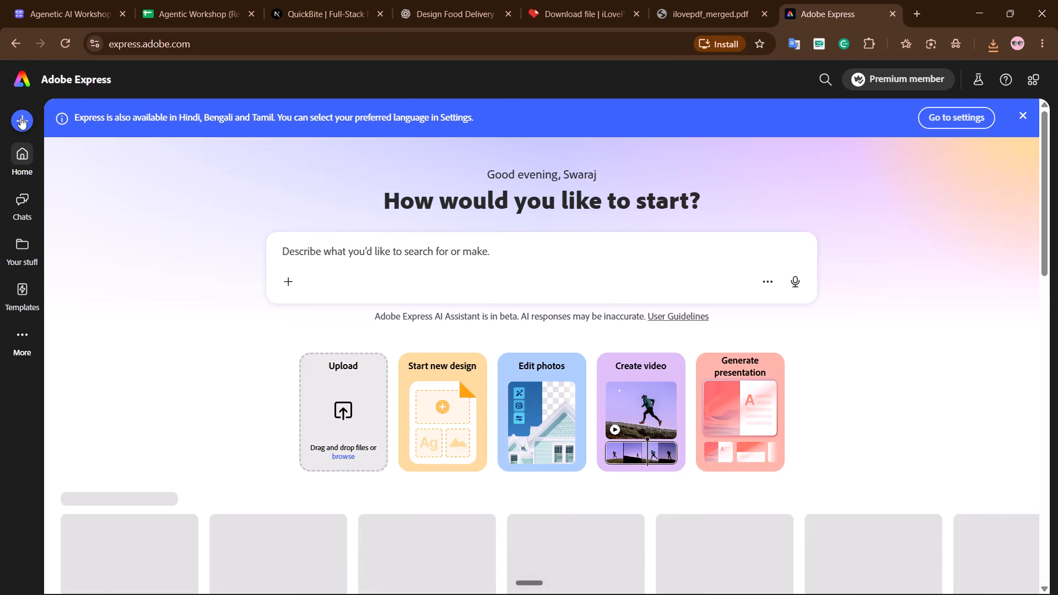
Open the YIN Memento design from the saved files in Your stuff.
click(23, 278)
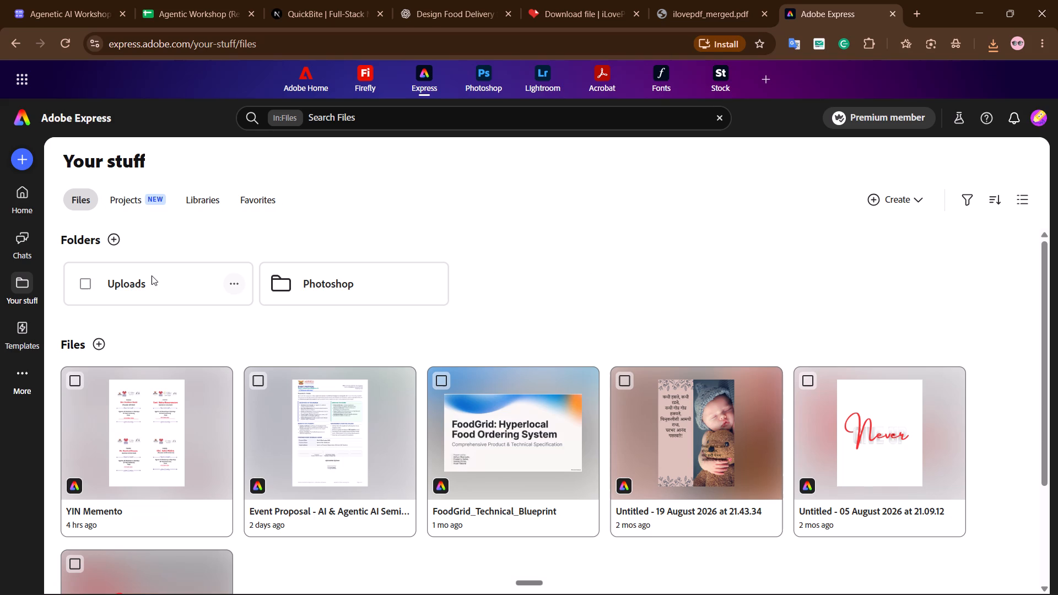
click(152, 275)
click(148, 275)
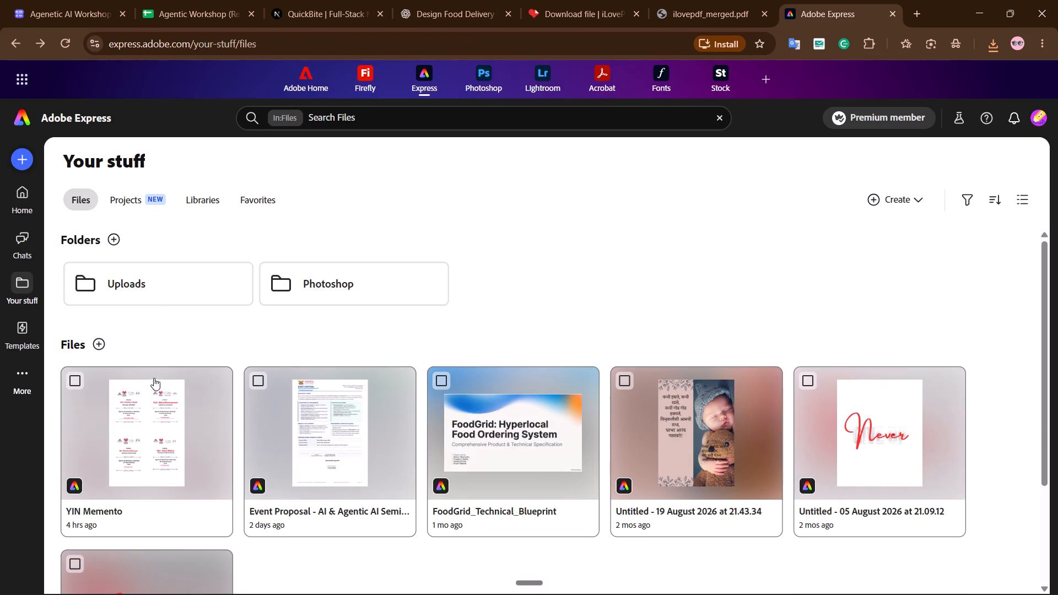
click(165, 430)
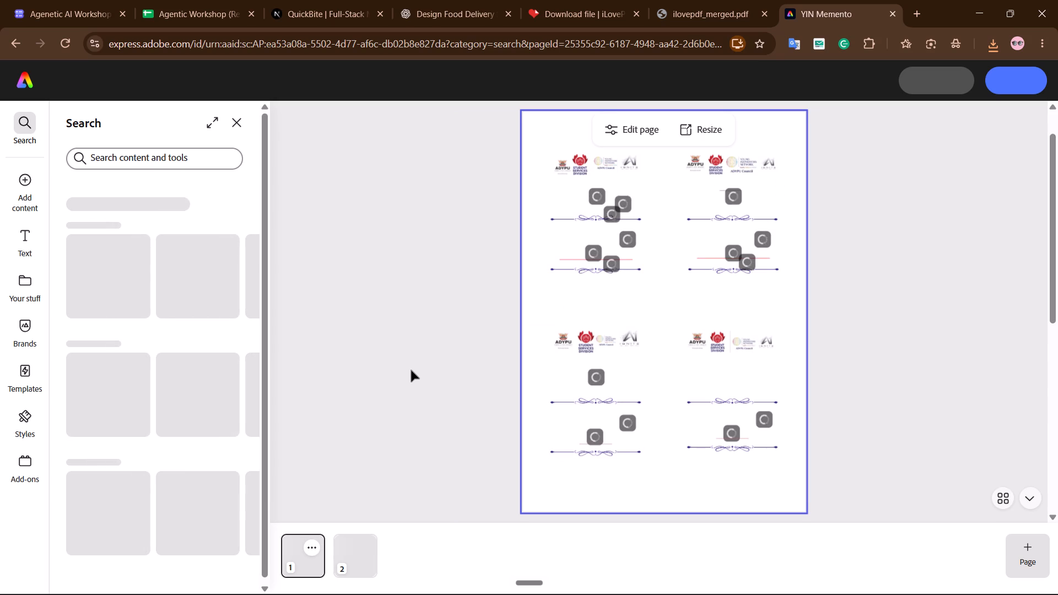
Clear the workspace by closing the Search pane, dismissing the AI Assistant tip and hiding the page thumbnails.
scroll(411, 370, down, 2)
click(237, 125)
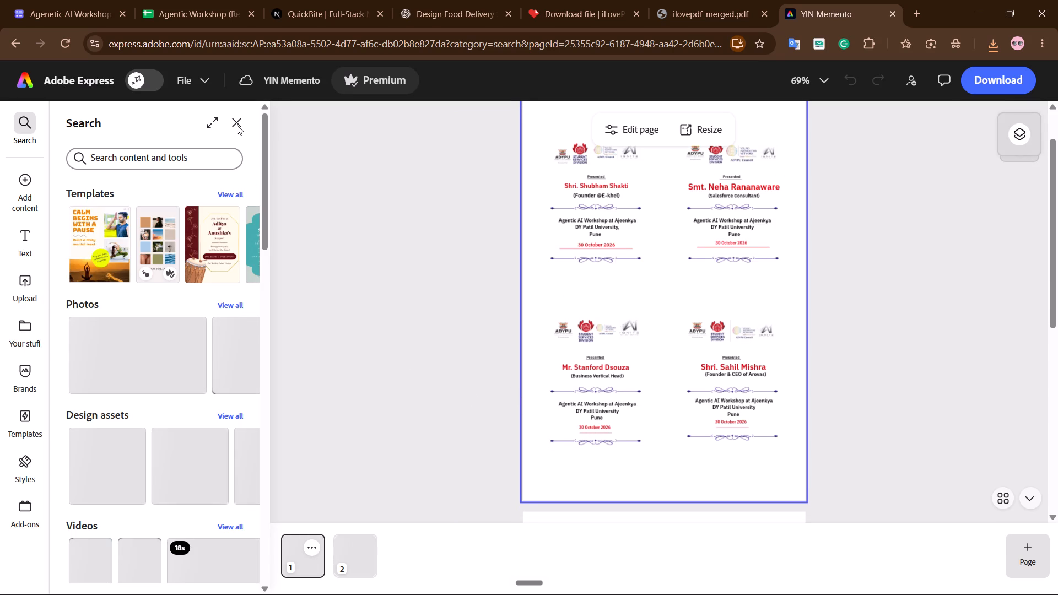
click(235, 122)
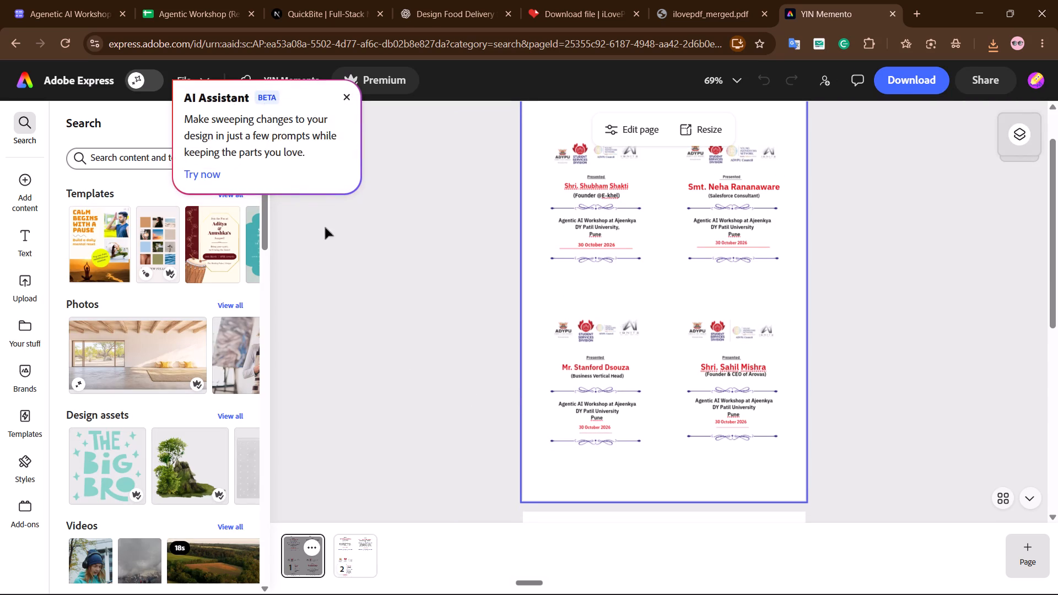
click(350, 100)
click(239, 117)
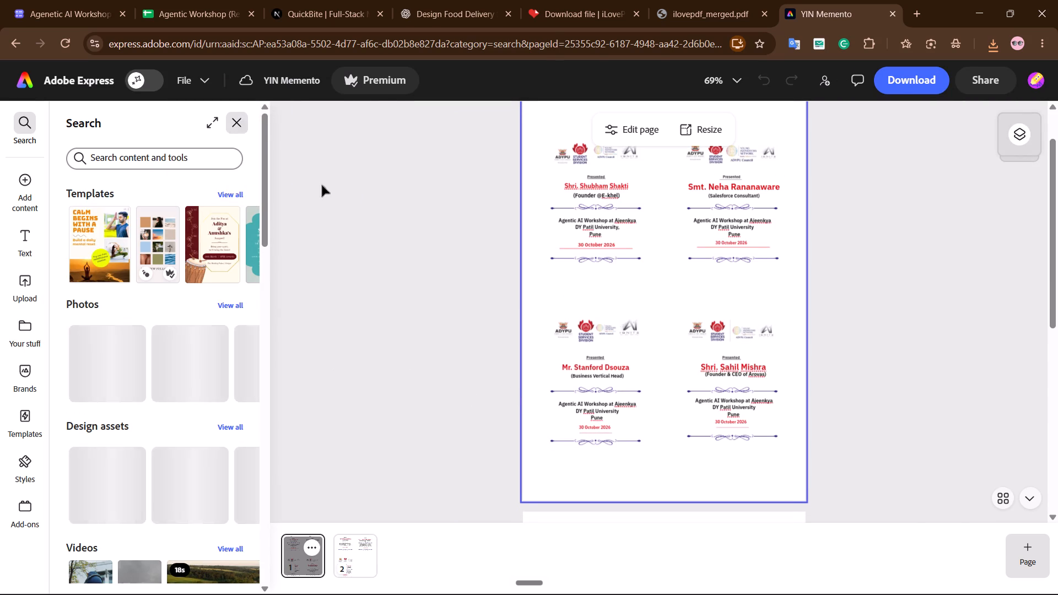
click(1034, 501)
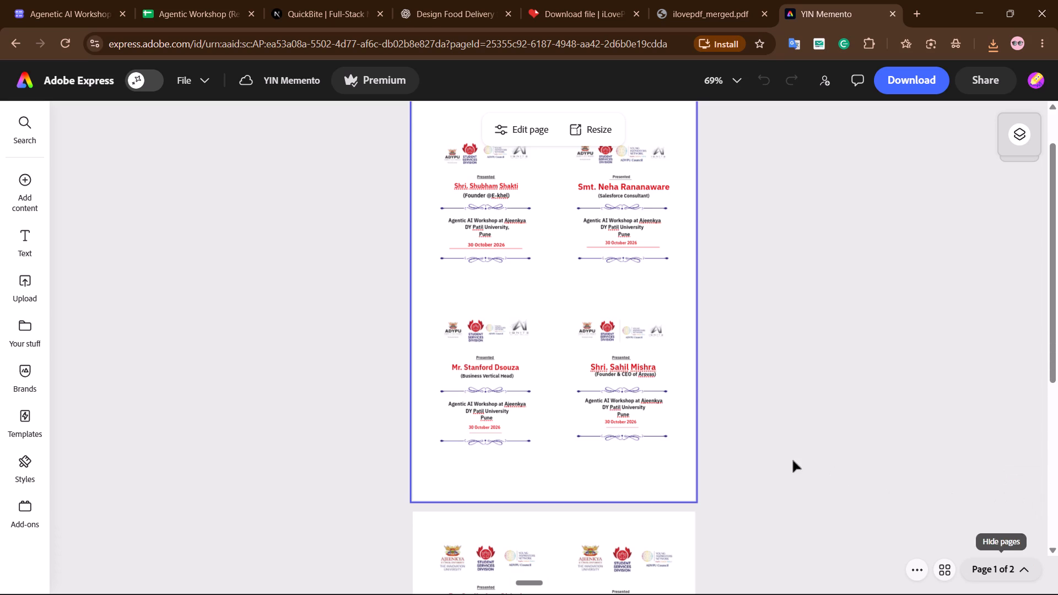
Examine the memento layouts on both pages of the design at closer zoom, comparing their logos, text and dates.
scroll(781, 451, down, 9)
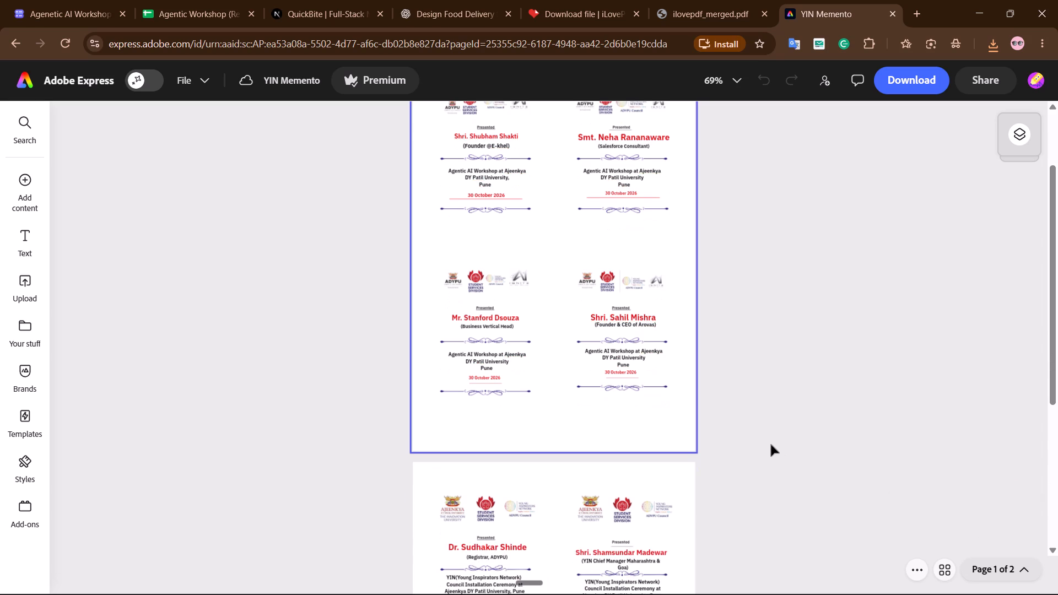
scroll(771, 445, down, 5)
click(660, 469)
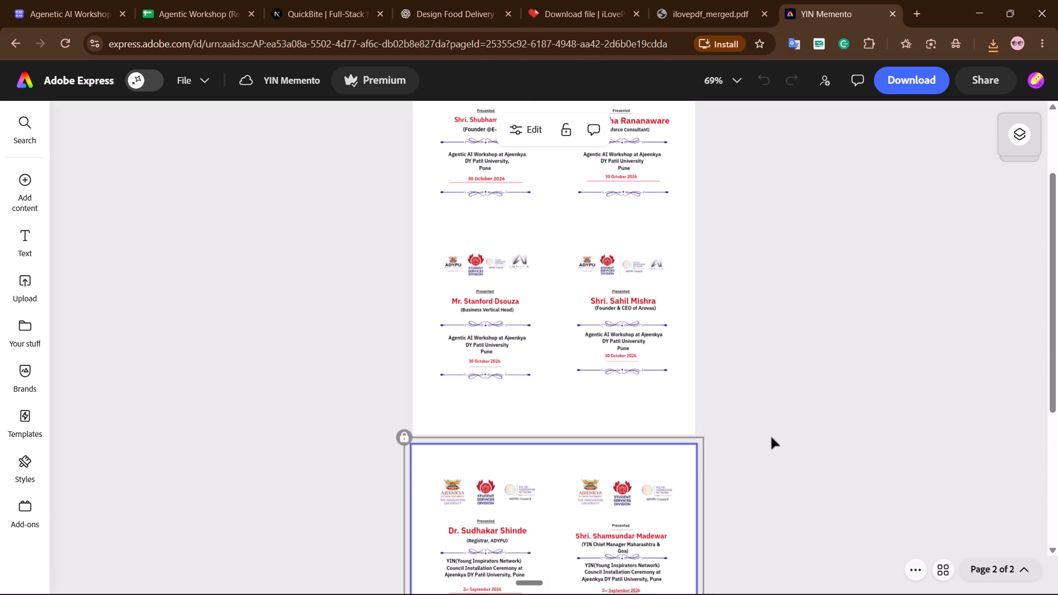
ctrl+scroll(783, 426, down, 2)
scroll(783, 426, up, 7)
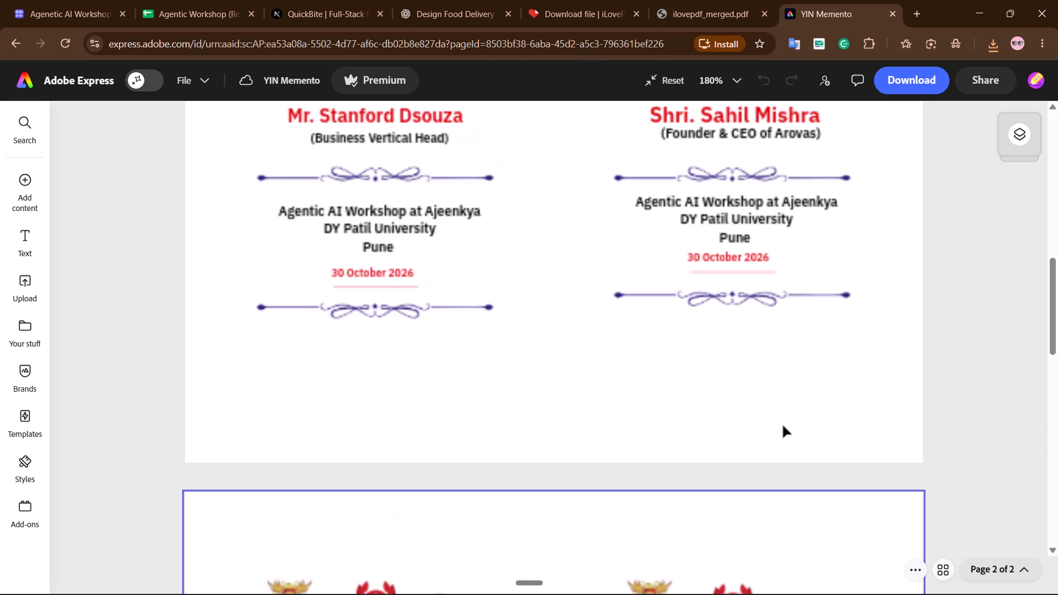
ctrl+scroll(967, 434, up, 1)
scroll(976, 434, down, 18)
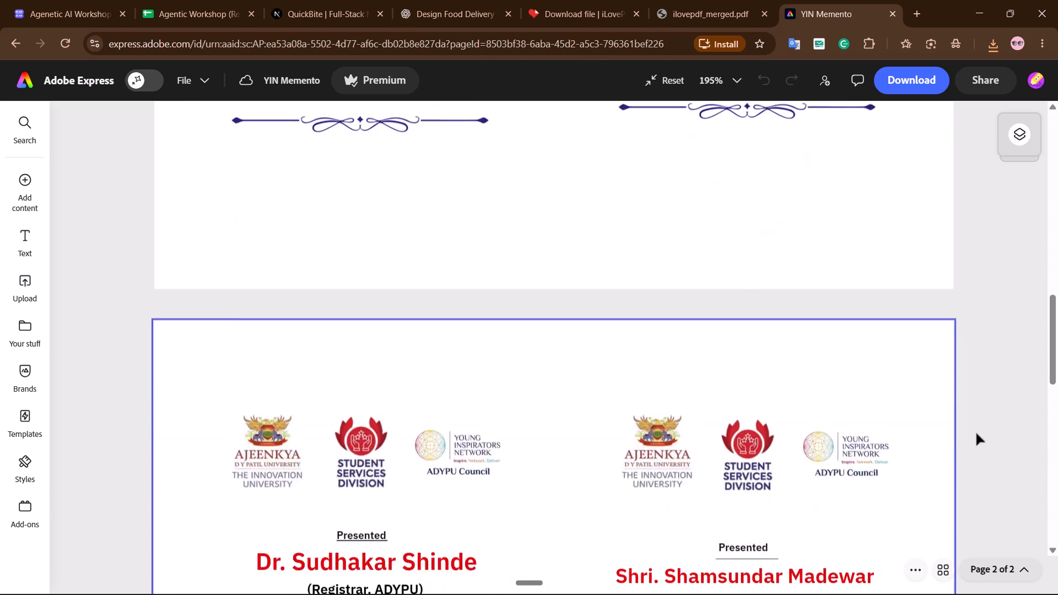
drag(1052, 371, 1057, 419)
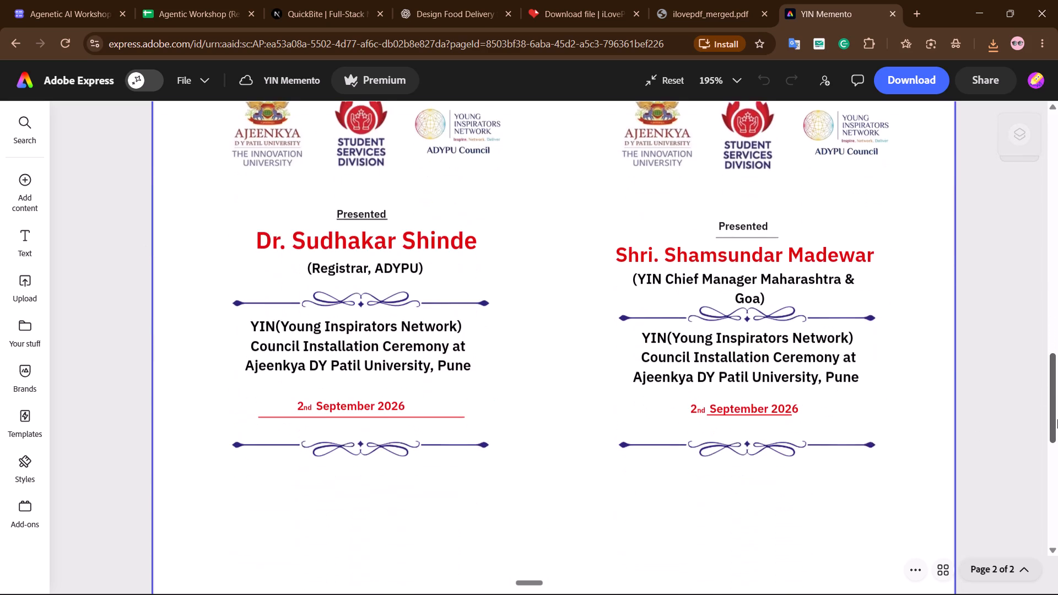
drag(1057, 419, 1036, 434)
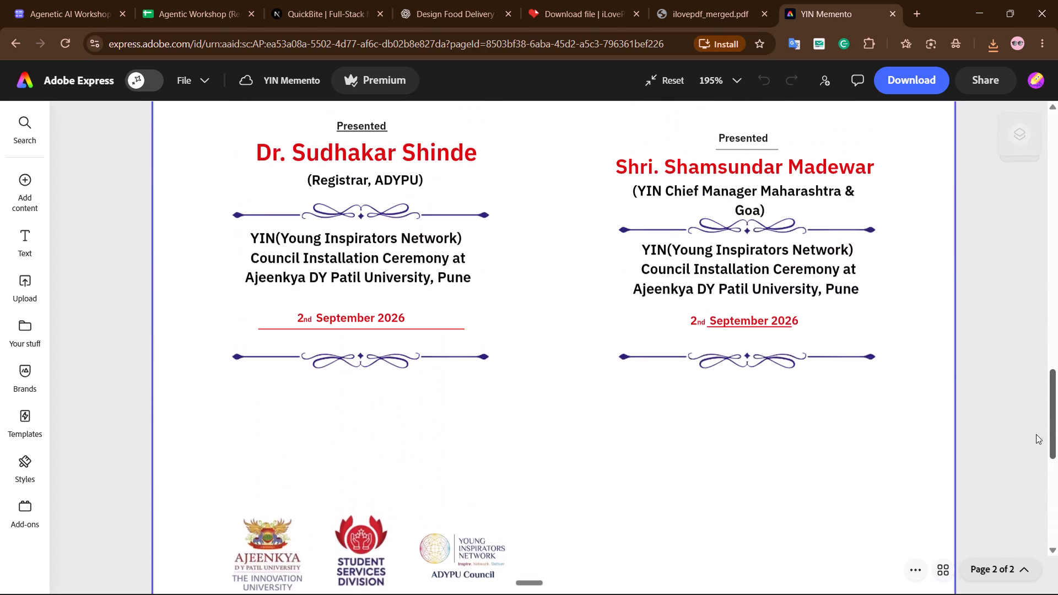
drag(1036, 434, 1022, 359)
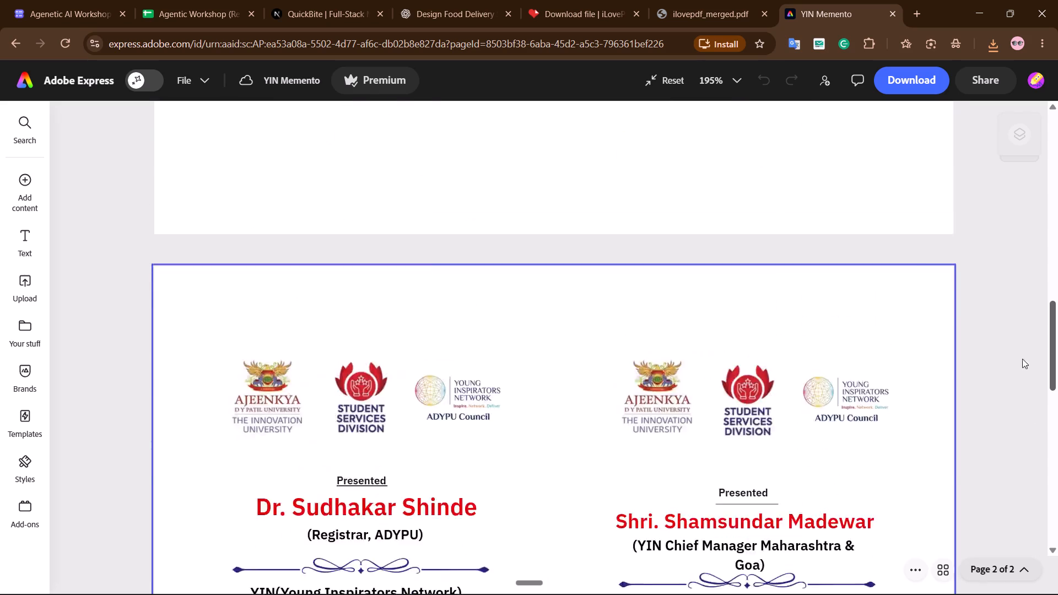
drag(1022, 359, 1007, 284)
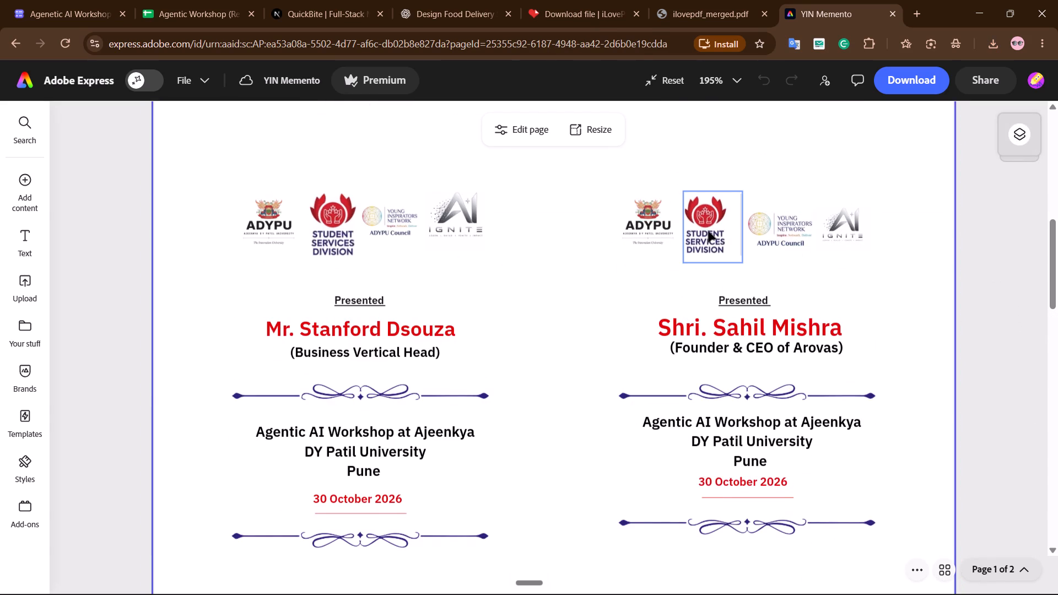
Nudge the Student Services Division logo slightly away from the ADYPU logo on the Founder & CEO of Arovas memento.
double_click(708, 231)
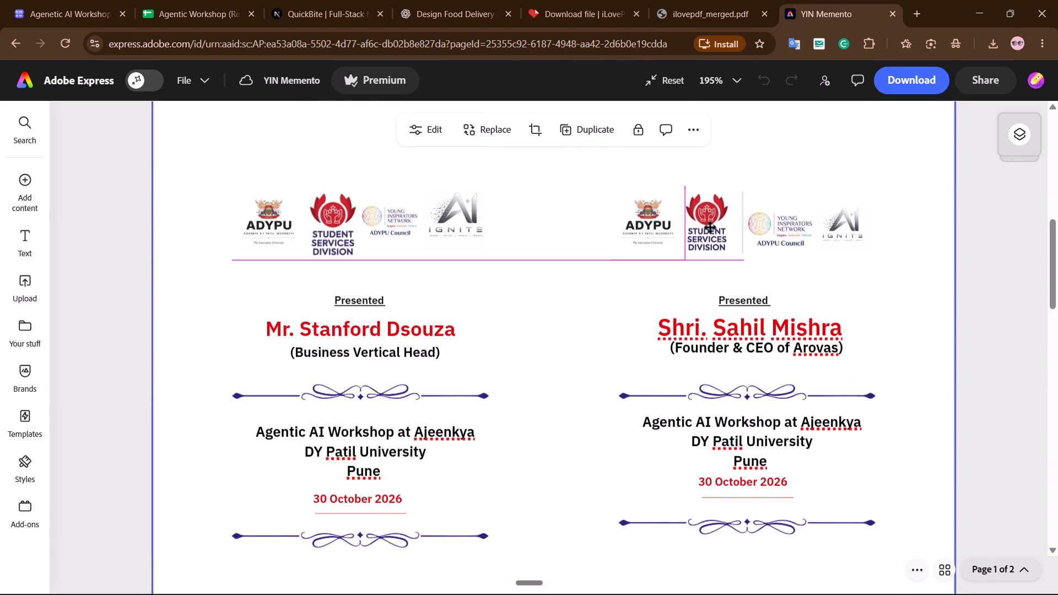
click(608, 326)
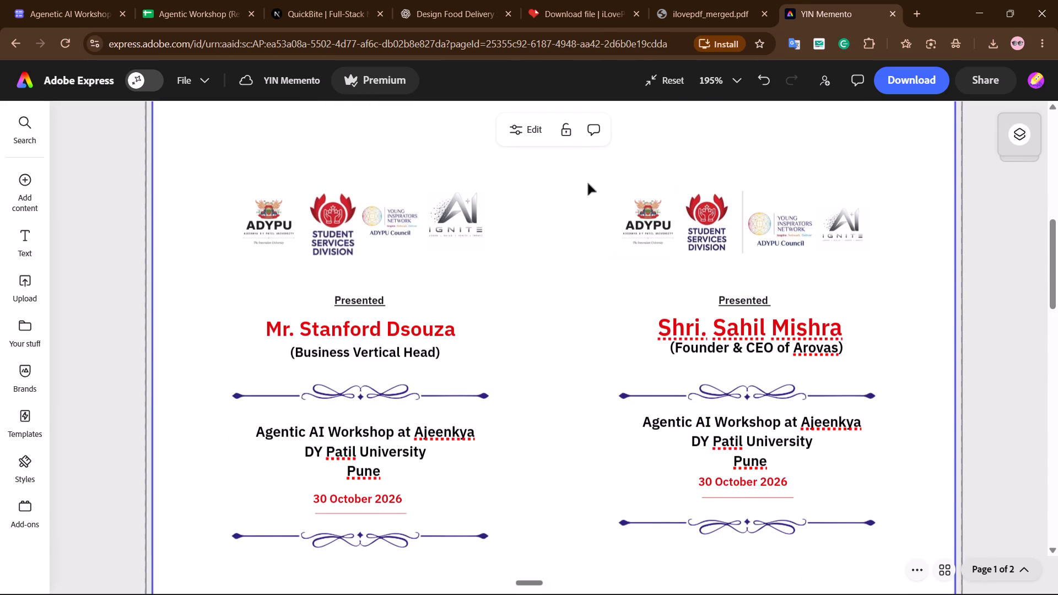
Duplicate the four-logo row on the Founder & CEO of Arovas memento and move the copy down over its workshop text.
drag(588, 183, 872, 246)
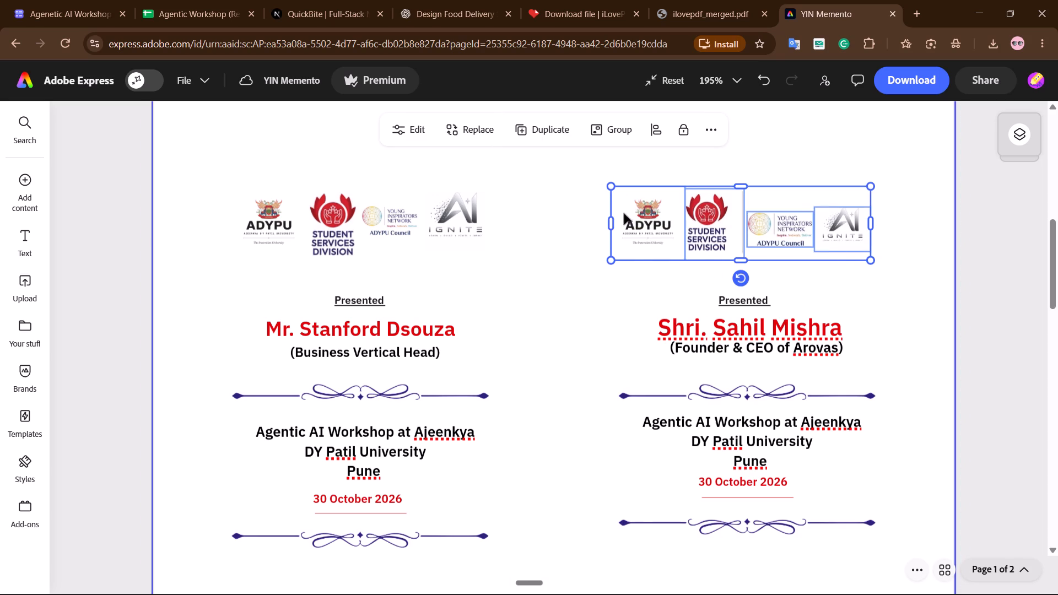
click(550, 132)
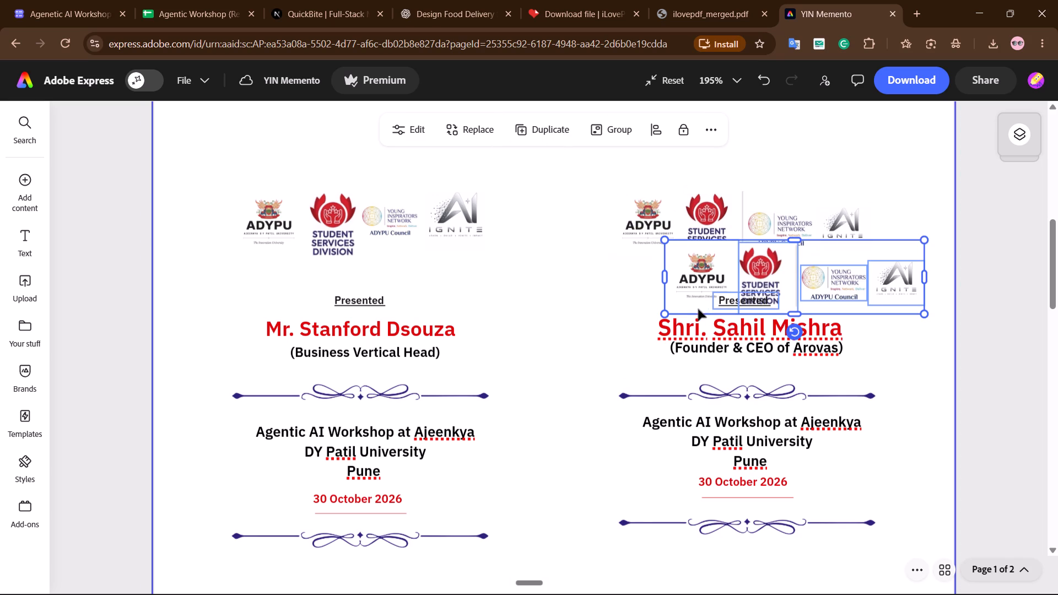
drag(698, 309, 579, 484)
Select the duplicated logo row overlapping the workshop text on the Founder & CEO of Arovas memento.
drag(545, 343, 564, 201)
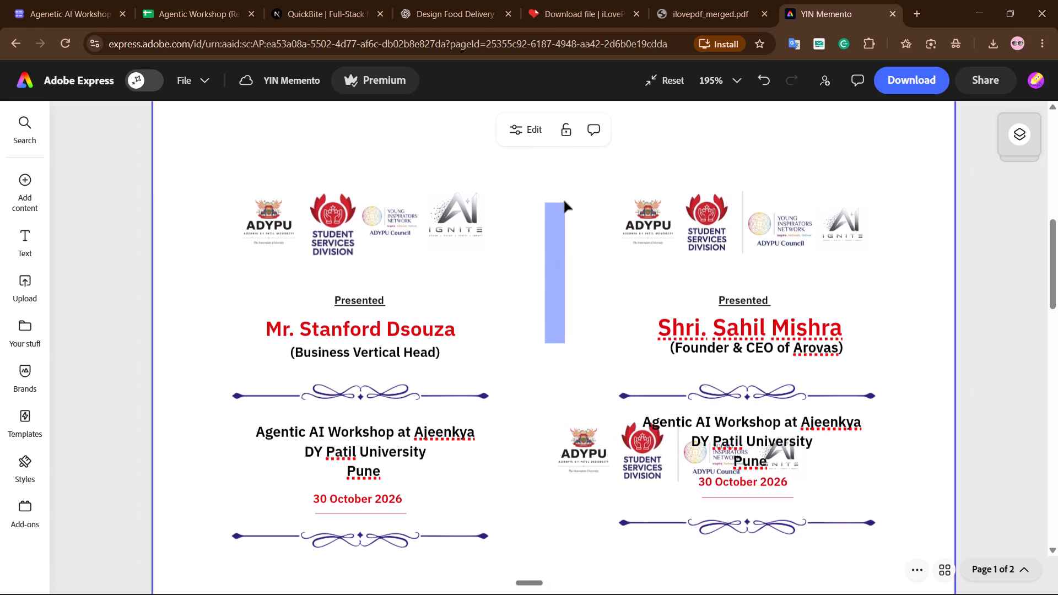
drag(564, 201, 564, 210)
drag(527, 405, 569, 421)
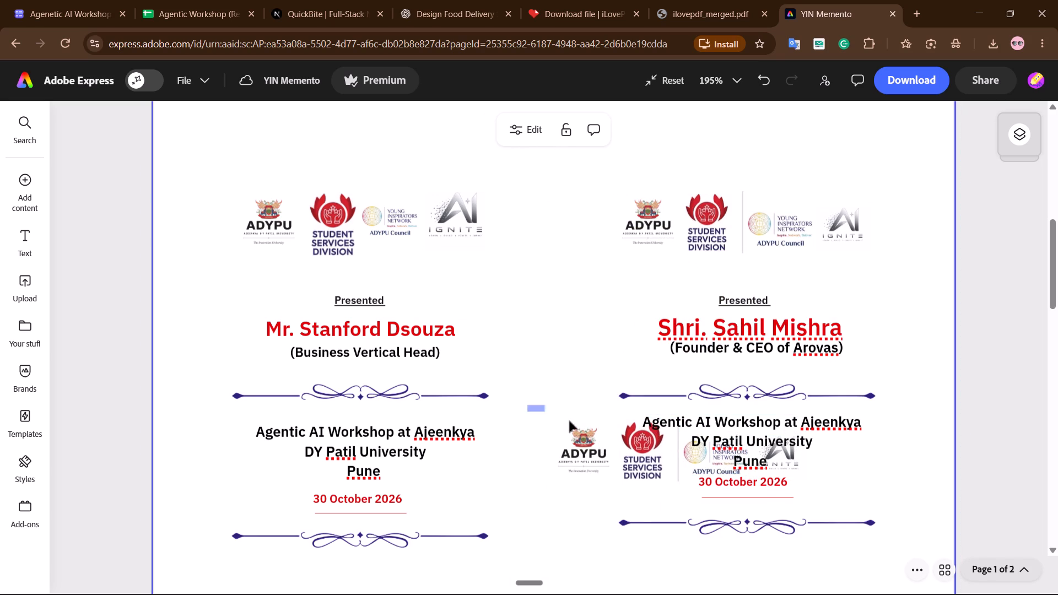
drag(569, 421, 703, 473)
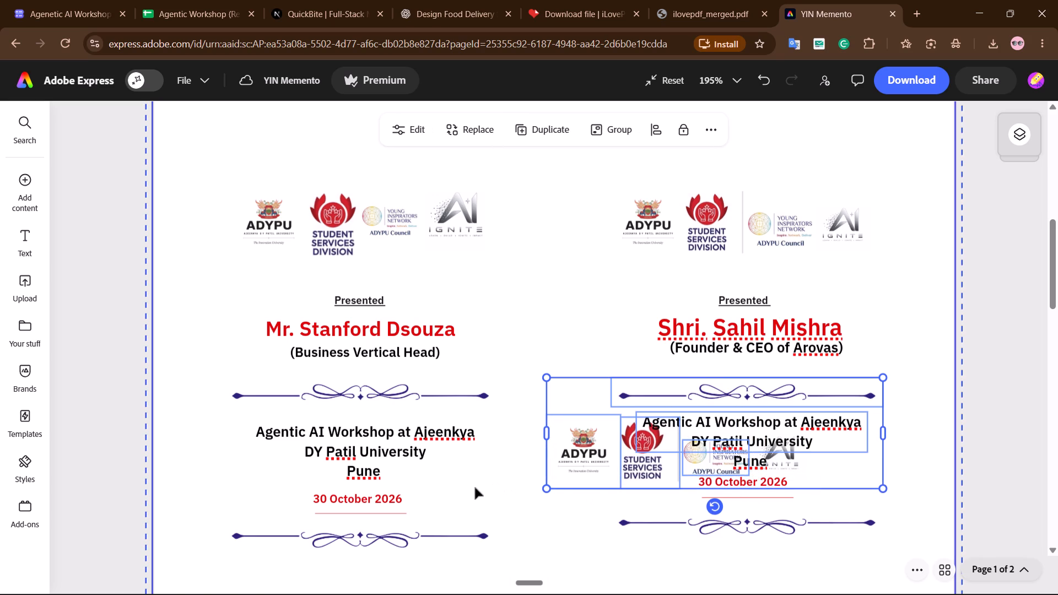
Undo the last move of the duplicated logo row on page 1 and reselect it over the Founder & CEO of Arovas memento.
key(ctrl+z)
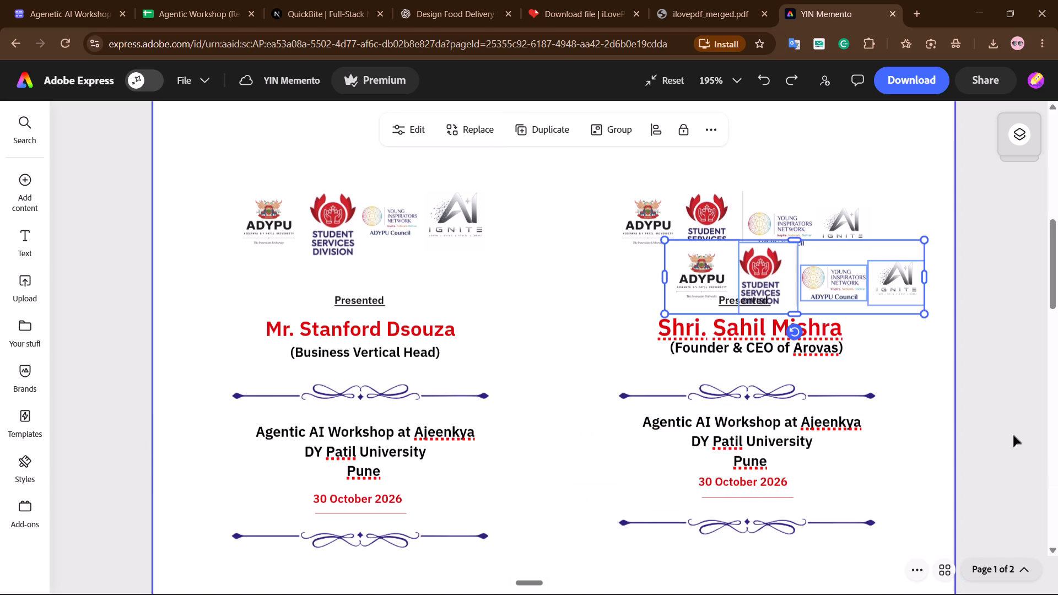
click(1011, 435)
scroll(1011, 435, down, 2)
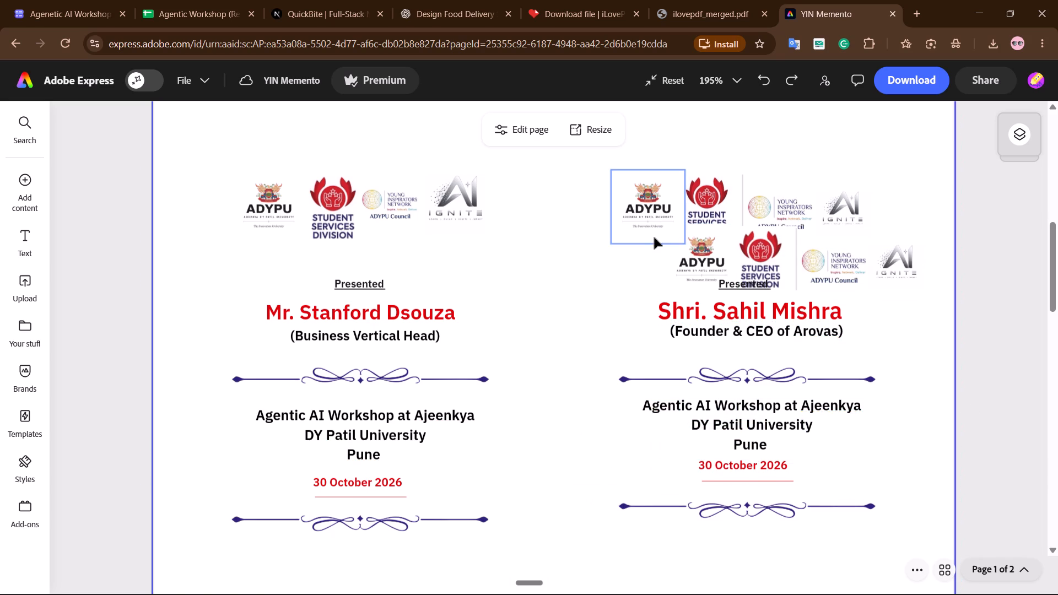
drag(655, 260, 900, 270)
click(995, 345)
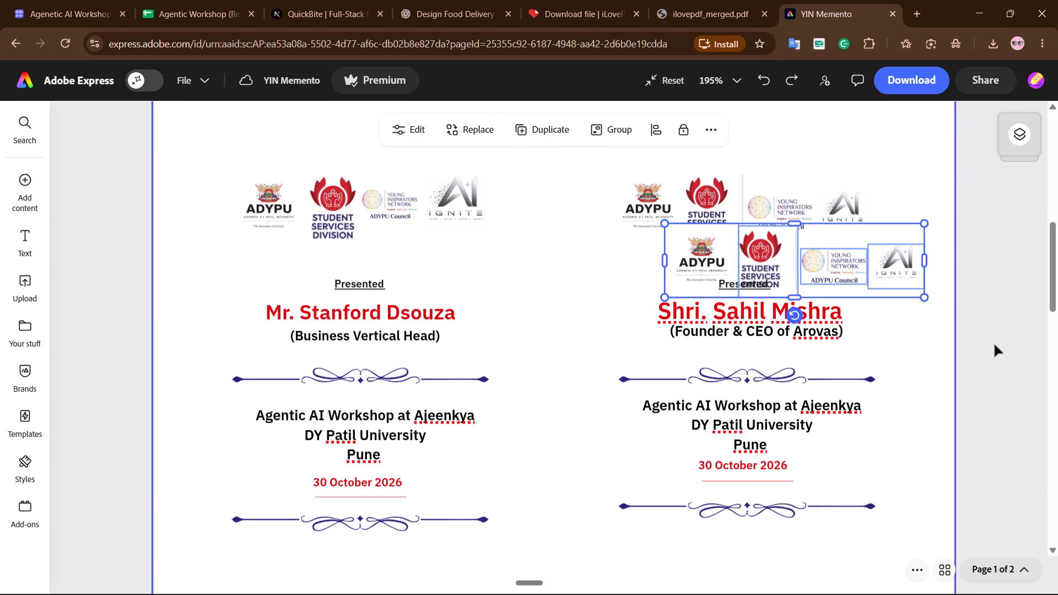
scroll(995, 345, down, 9)
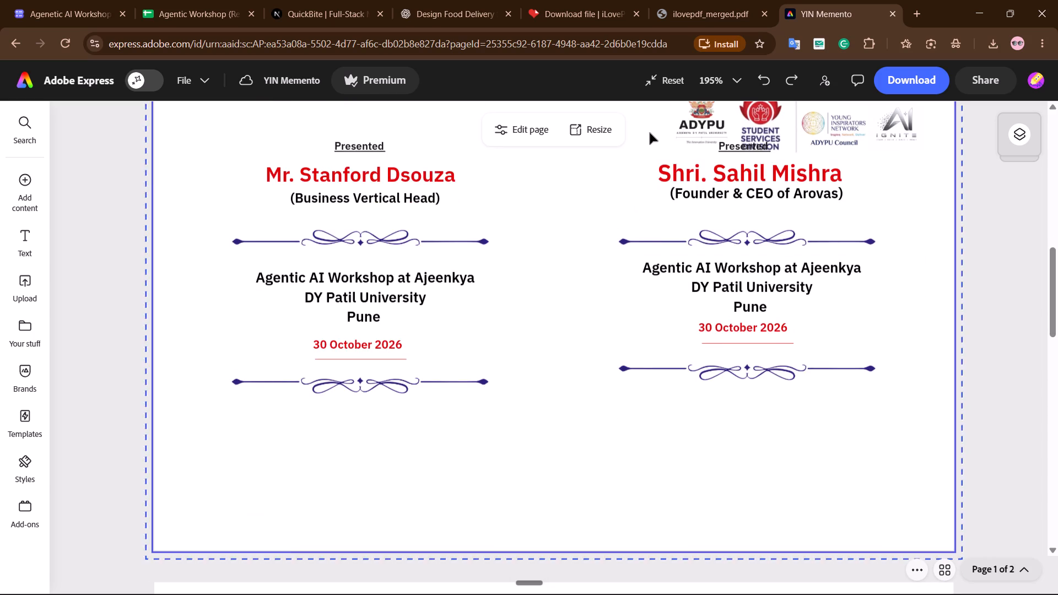
drag(650, 133, 884, 127)
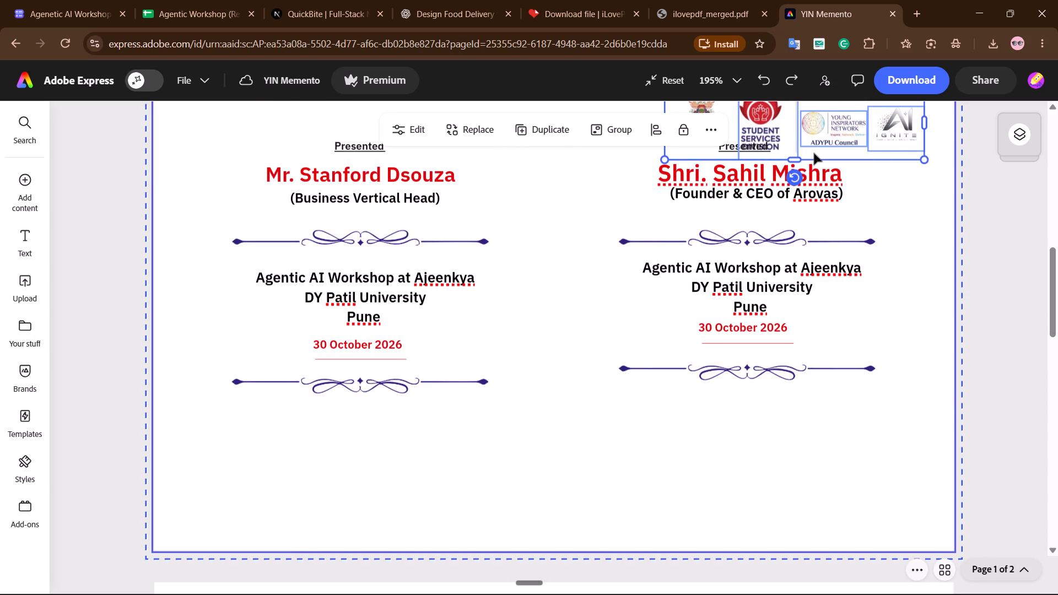
Move the duplicated four-logo row on page 1 into the empty space below the Founder & CEO of Arovas memento.
drag(813, 152, 795, 235)
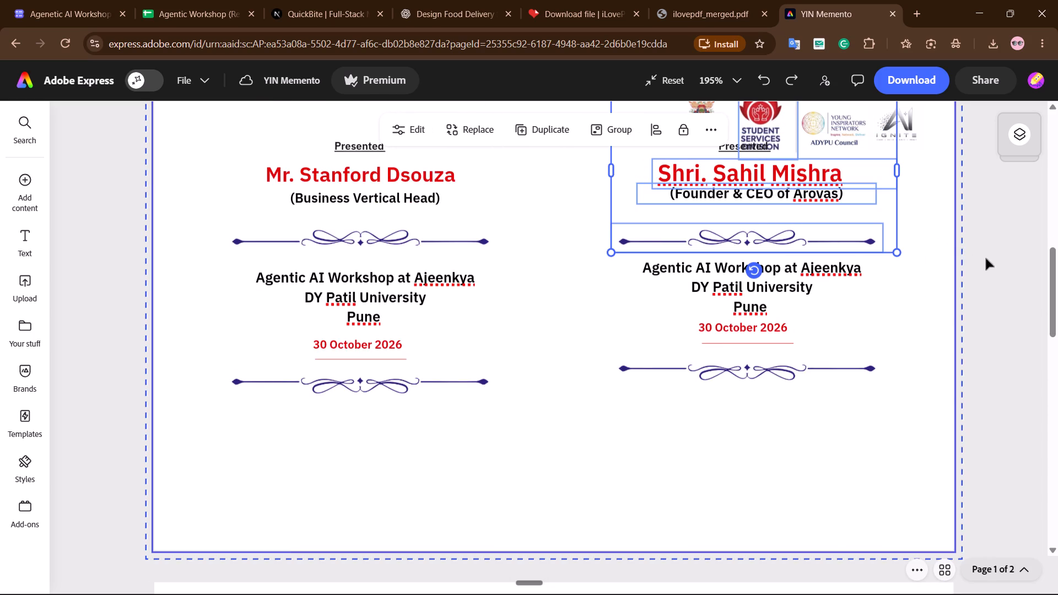
click(986, 258)
drag(652, 131, 911, 132)
drag(895, 136, 888, 209)
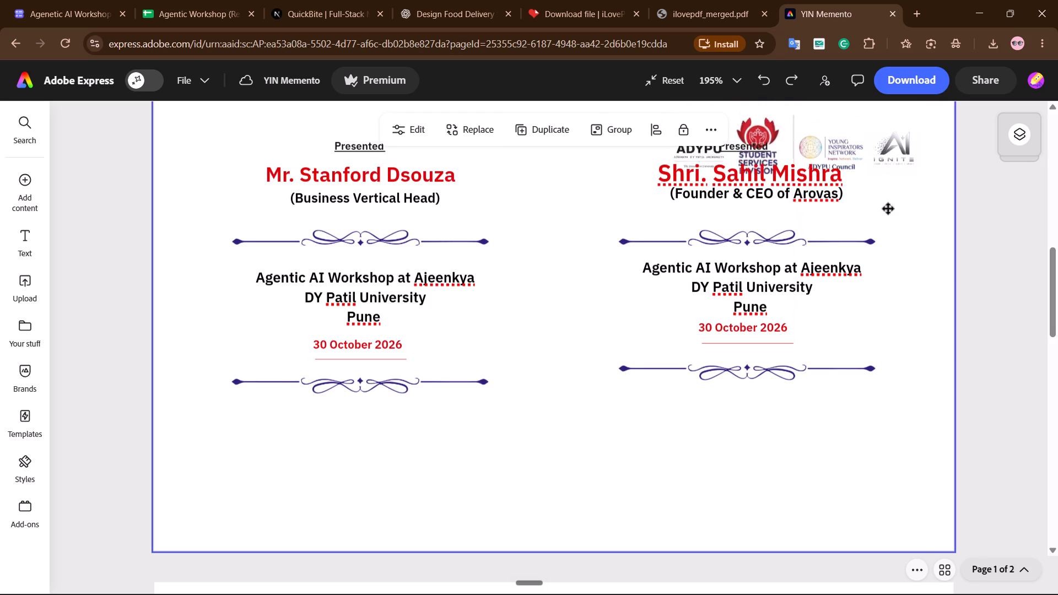
drag(888, 209, 816, 489)
Delete the three old logos above the Registrar, ADYPU memento on page 2.
scroll(972, 434, down, 3)
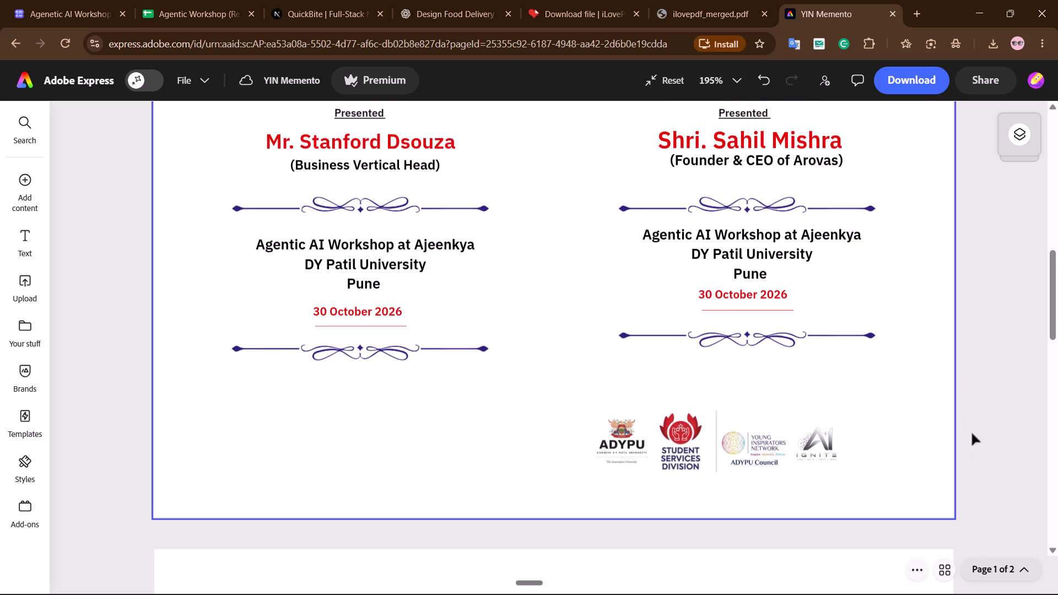
scroll(972, 434, down, 20)
drag(208, 308, 254, 315)
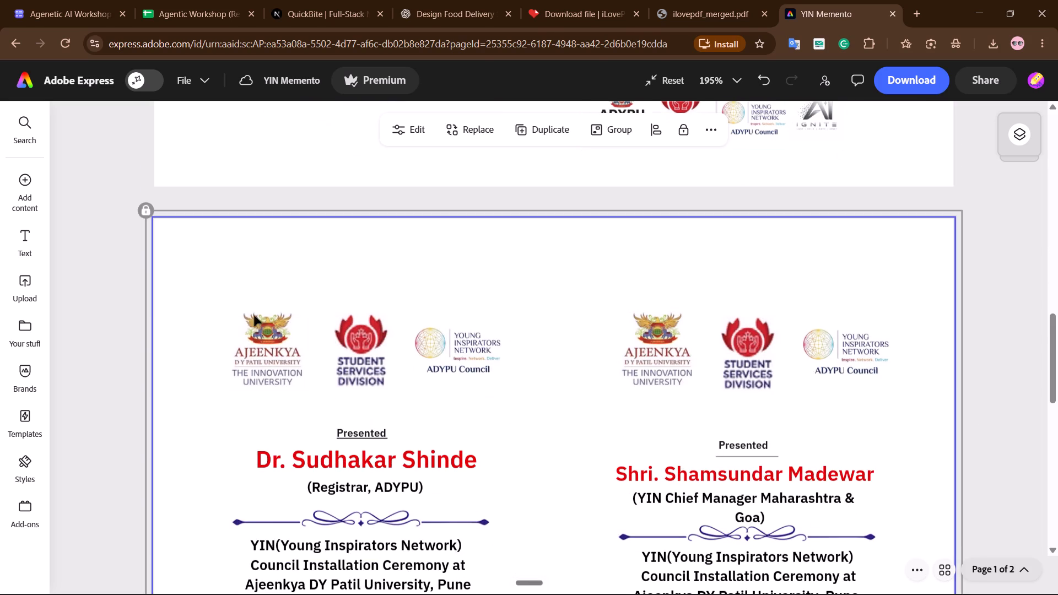
drag(254, 315, 504, 354)
key(Delete)
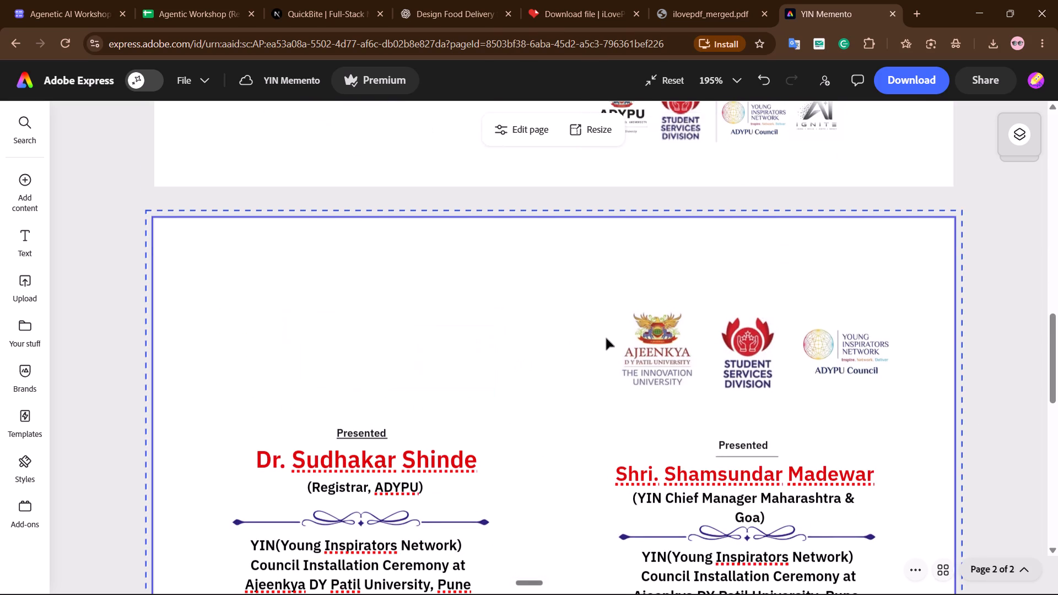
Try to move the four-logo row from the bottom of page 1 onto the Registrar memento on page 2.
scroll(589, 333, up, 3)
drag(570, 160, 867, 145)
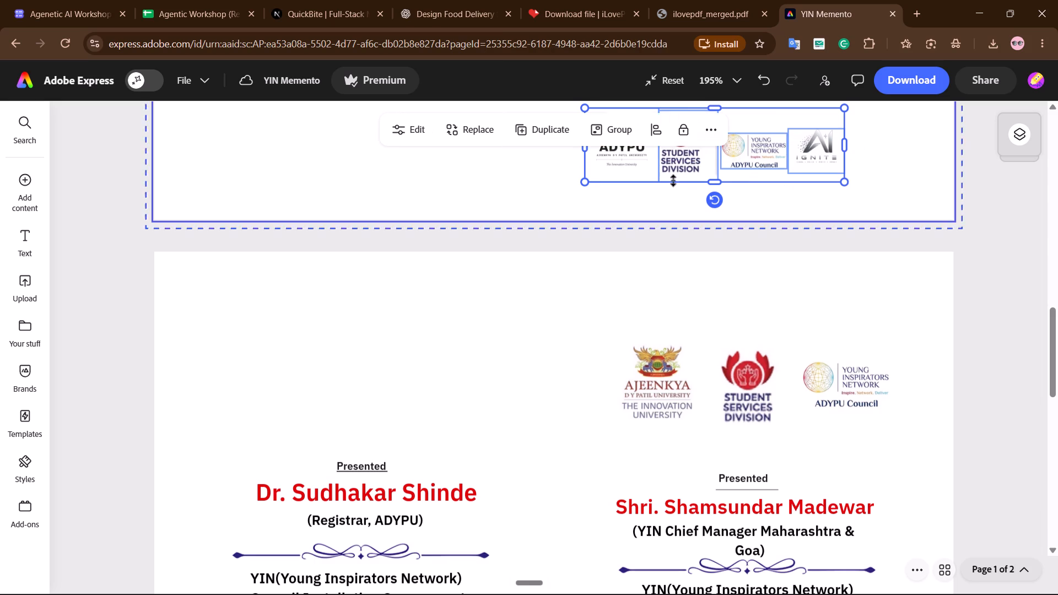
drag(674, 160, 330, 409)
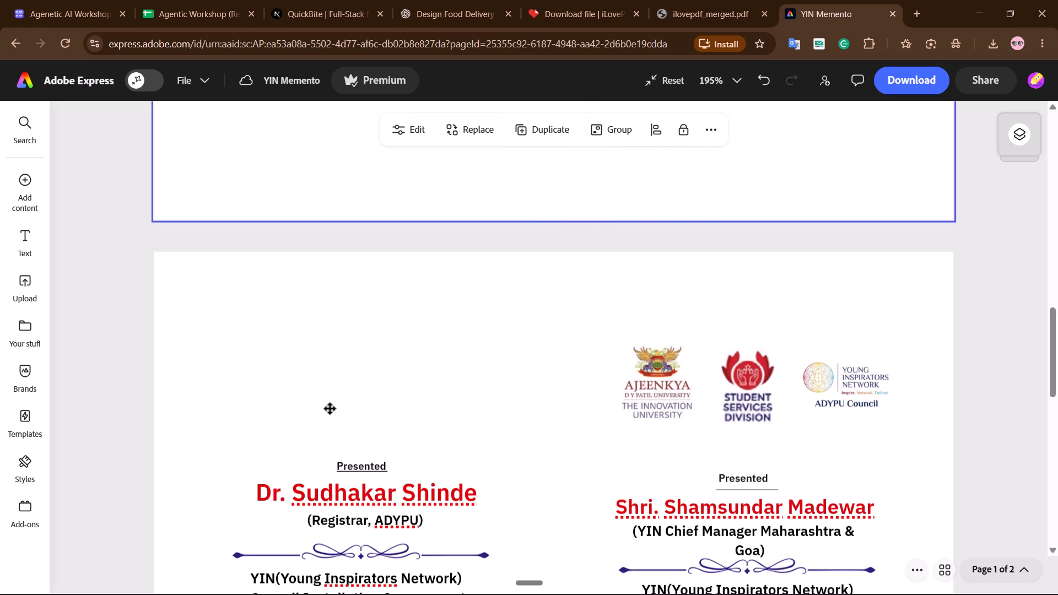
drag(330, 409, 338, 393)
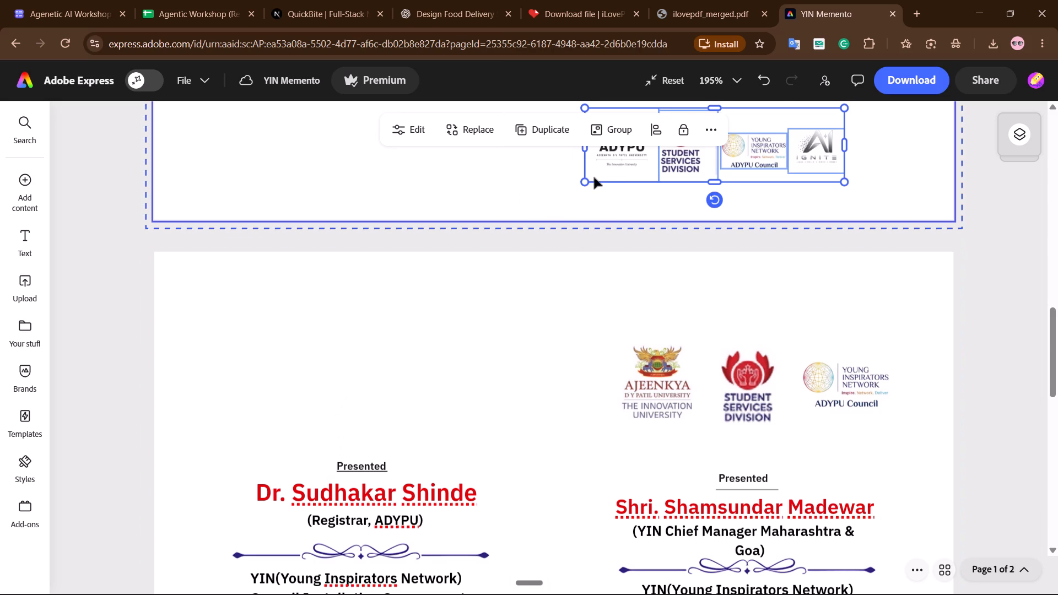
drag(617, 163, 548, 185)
Copy the selected four-logo row from page 1 and paste it onto page 2.
click(703, 128)
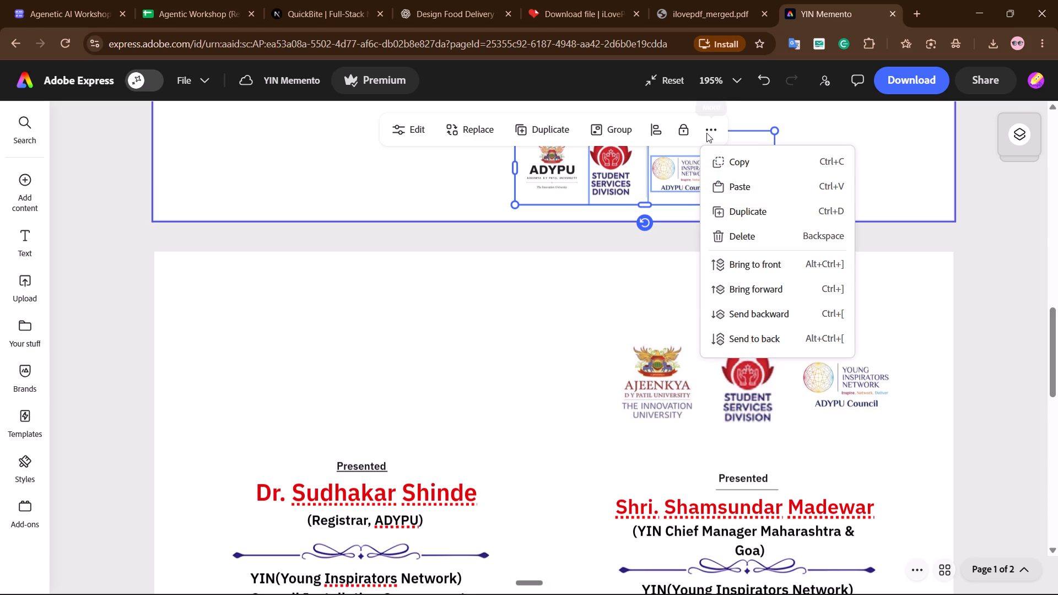
click(719, 170)
click(381, 374)
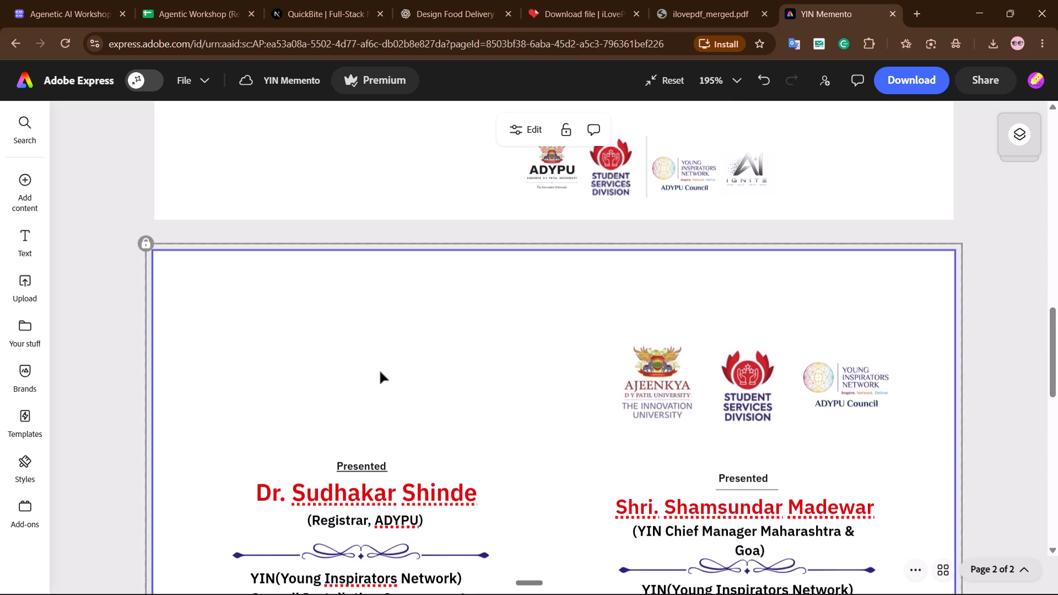
key(ctrl+v)
Move the pasted four-logo row up page 2 to sit just above "Presented" on the Registrar memento.
scroll(479, 392, down, 12)
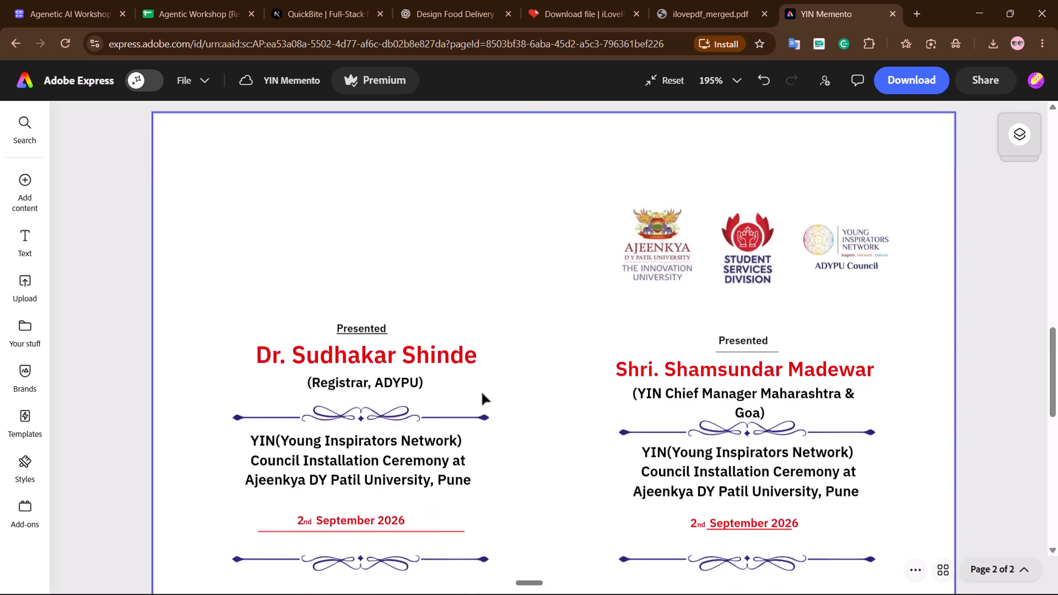
scroll(482, 393, down, 16)
scroll(526, 430, down, 15)
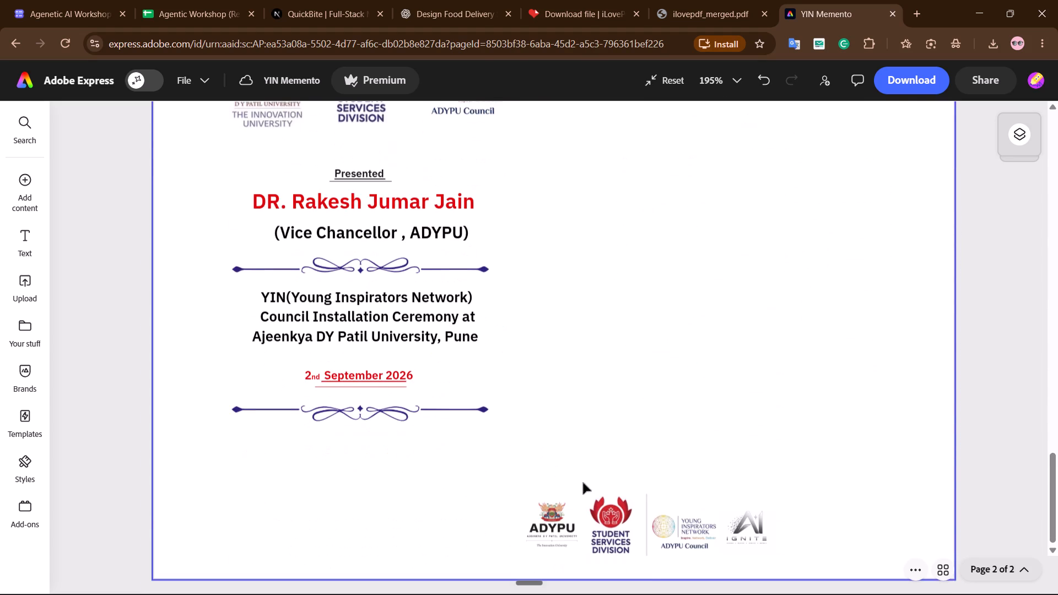
drag(527, 538, 555, 231)
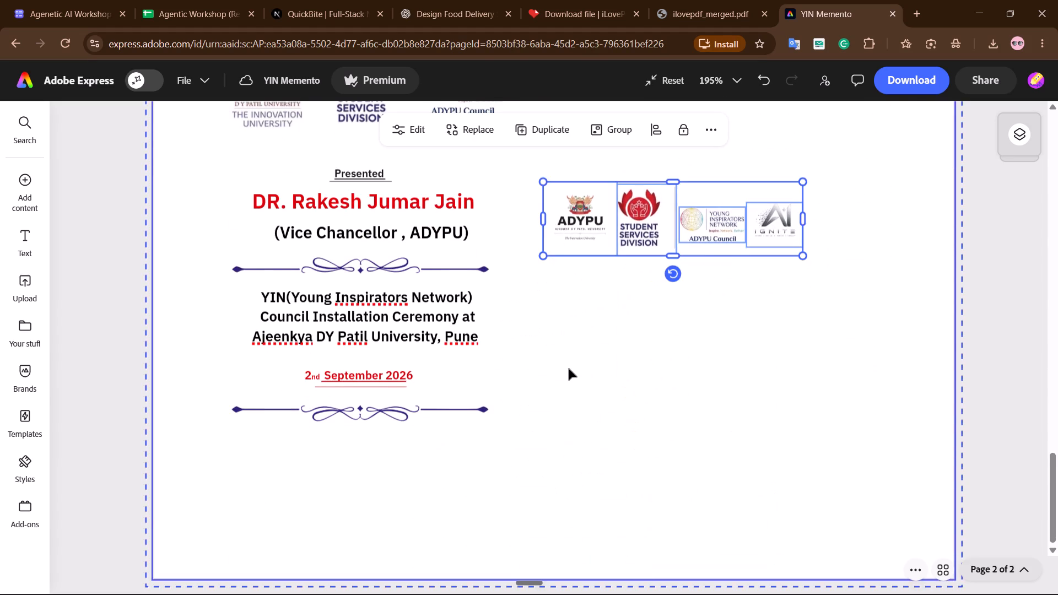
scroll(570, 371, up, 17)
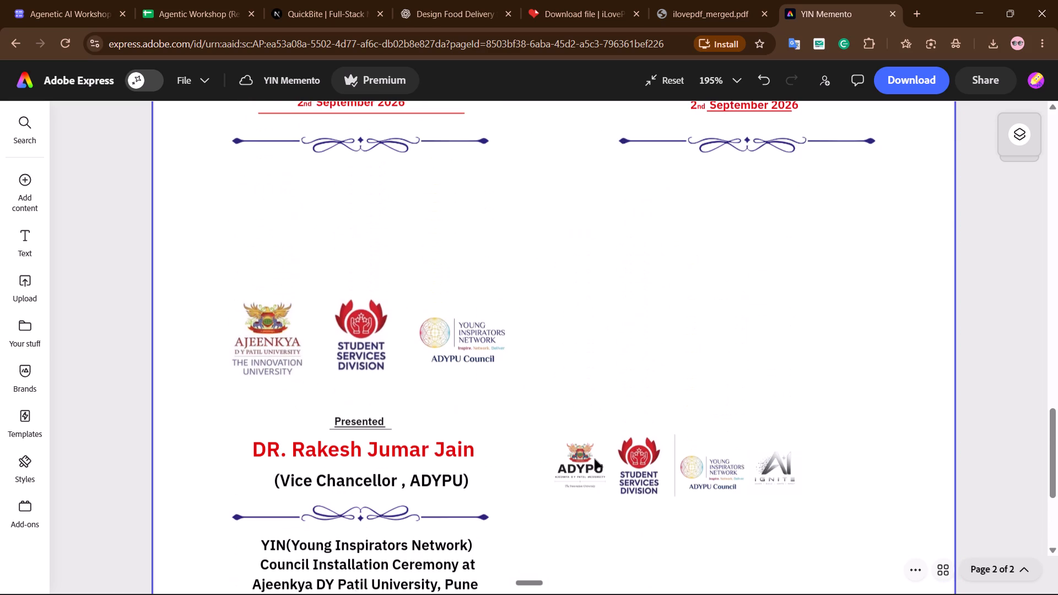
drag(590, 458, 566, 224)
scroll(574, 277, up, 8)
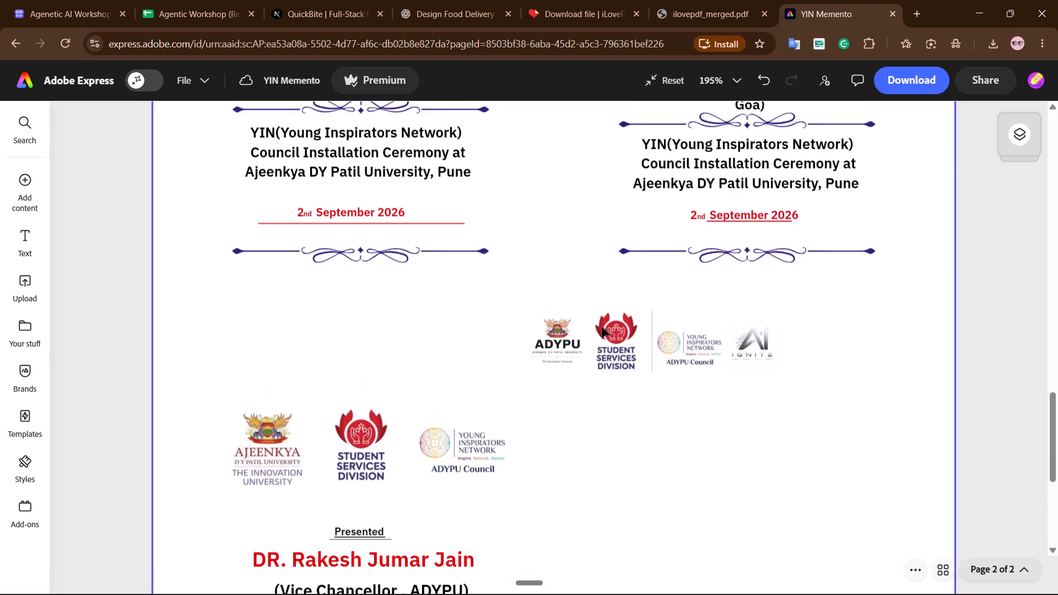
scroll(602, 327, up, 8)
drag(557, 459, 295, 436)
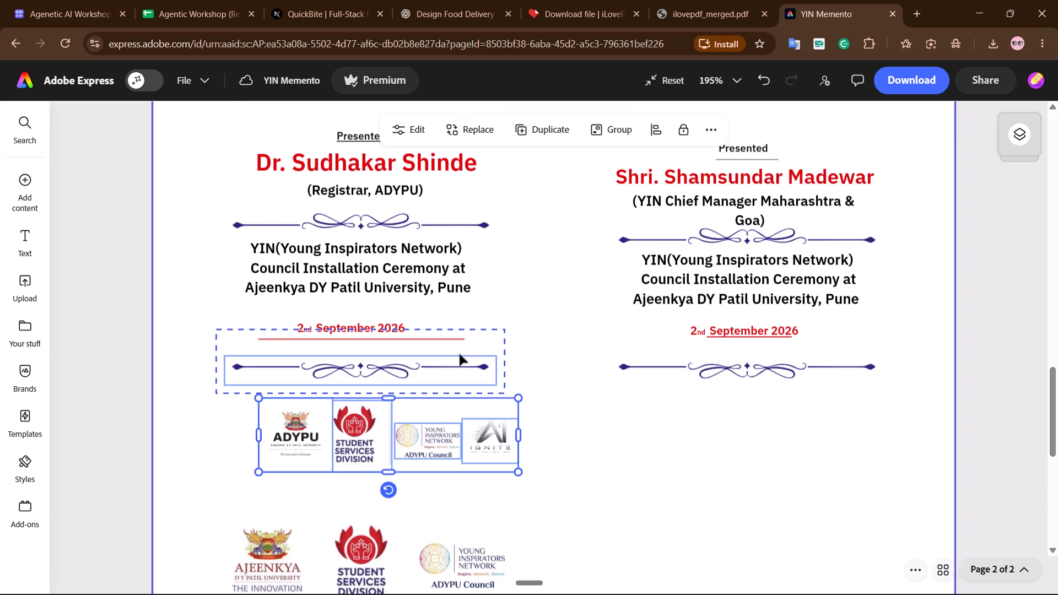
scroll(477, 338, up, 4)
drag(296, 491, 285, 452)
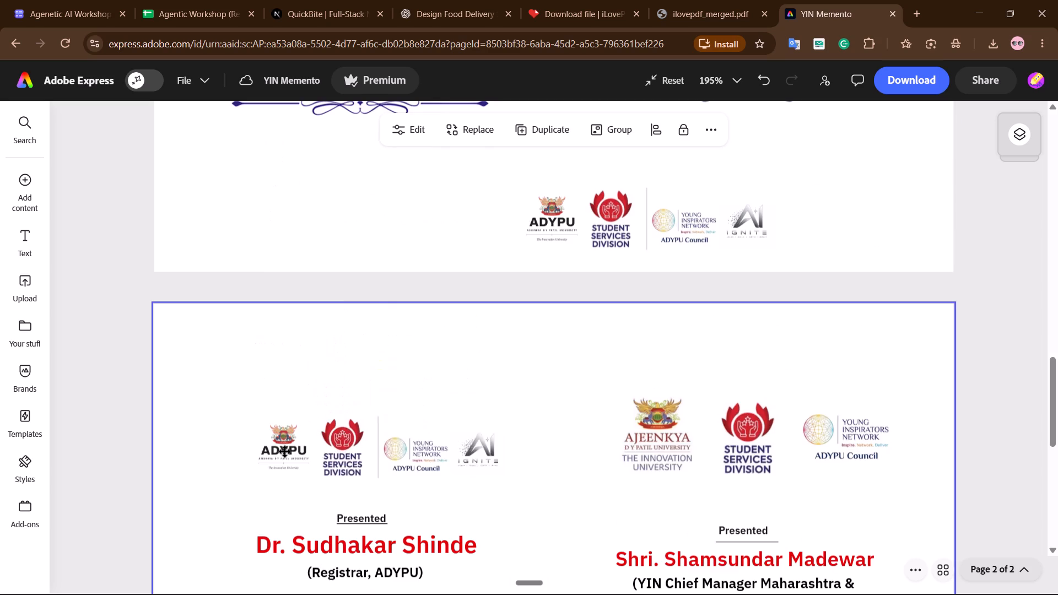
drag(285, 452, 284, 468)
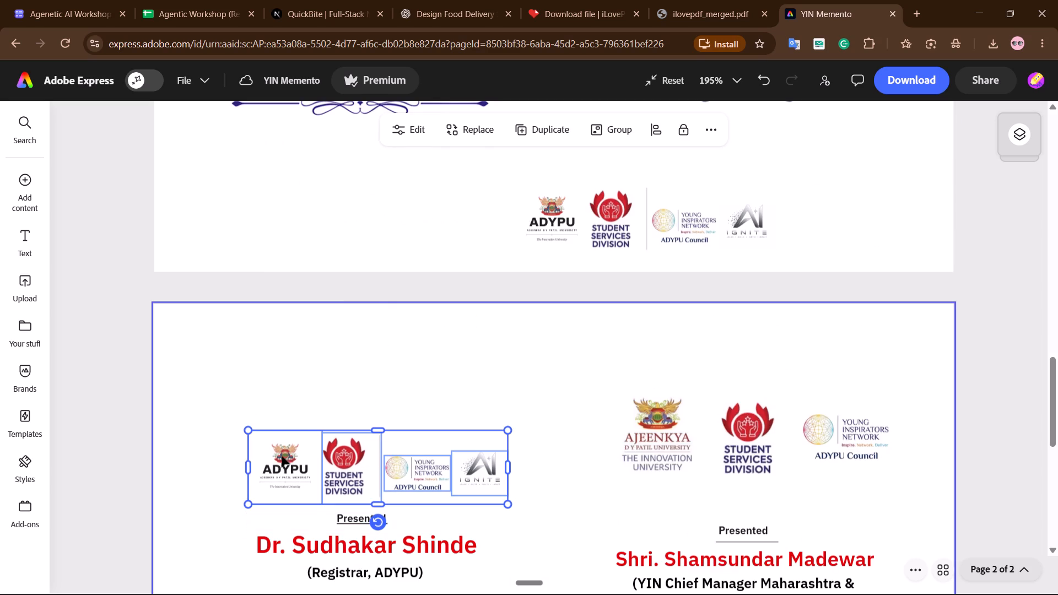
Delete the leftover four-logo row at the bottom of page 1.
drag(484, 225, 488, 224)
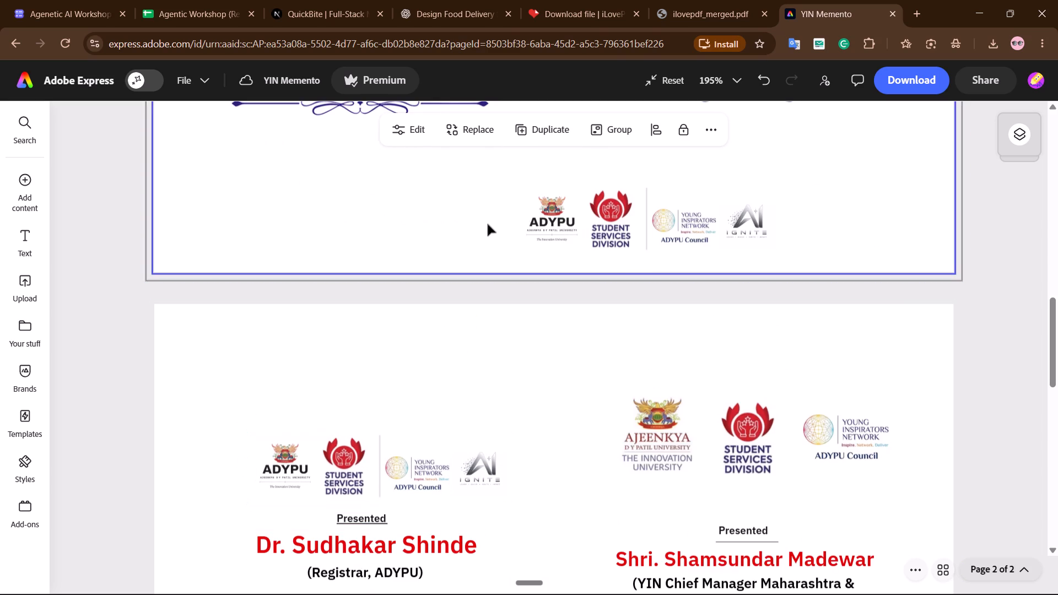
drag(488, 224, 754, 217)
key(Delete)
Delete the recipient name and the "(Registrar, ADYPU)" line from the first memento on page 2.
scroll(645, 286, down, 3)
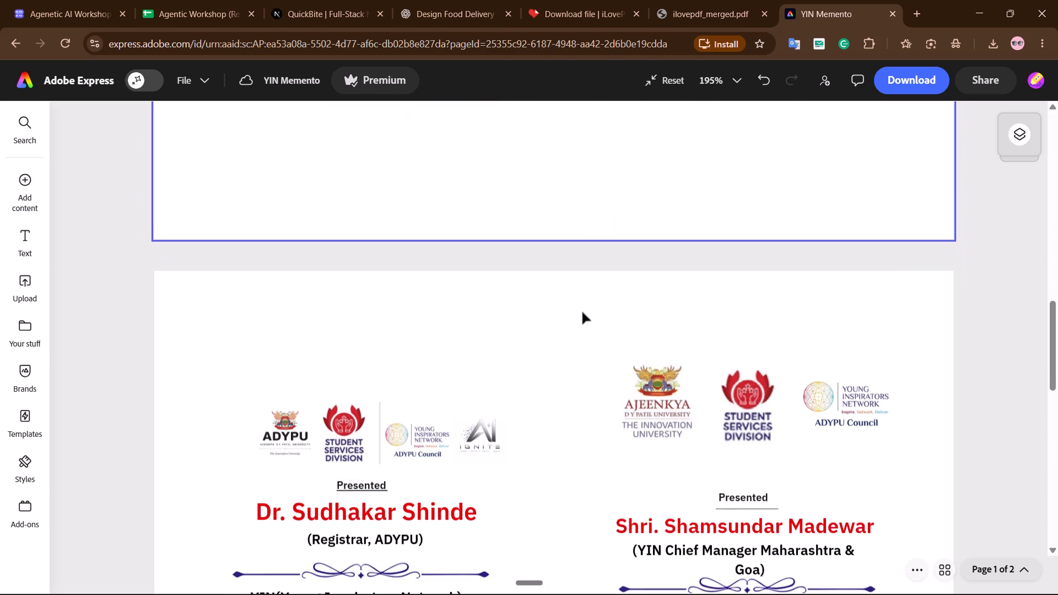
scroll(488, 332, down, 7)
scroll(554, 345, down, 11)
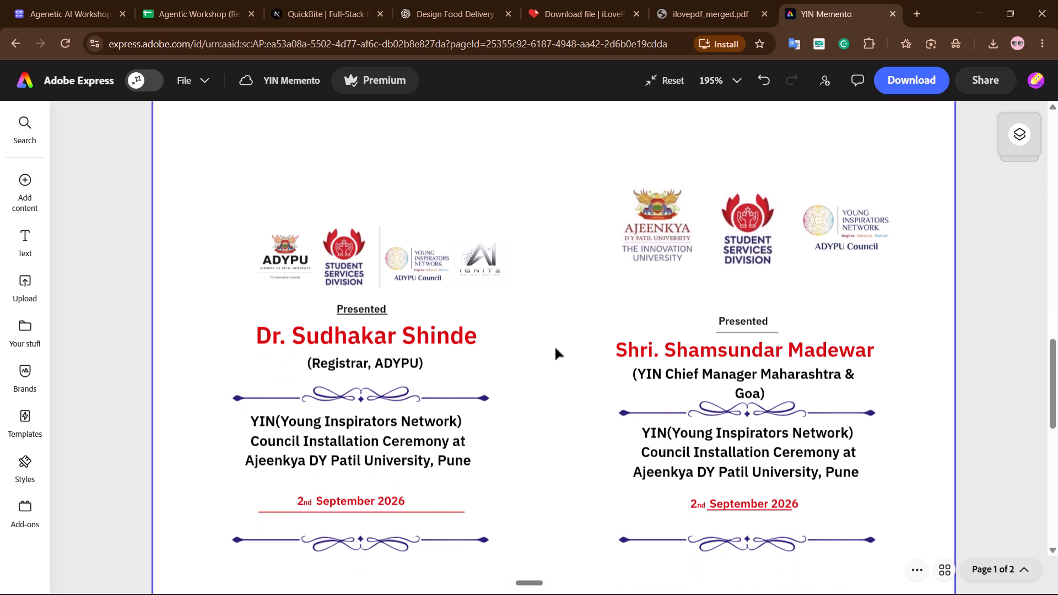
click(453, 296)
key(Delete)
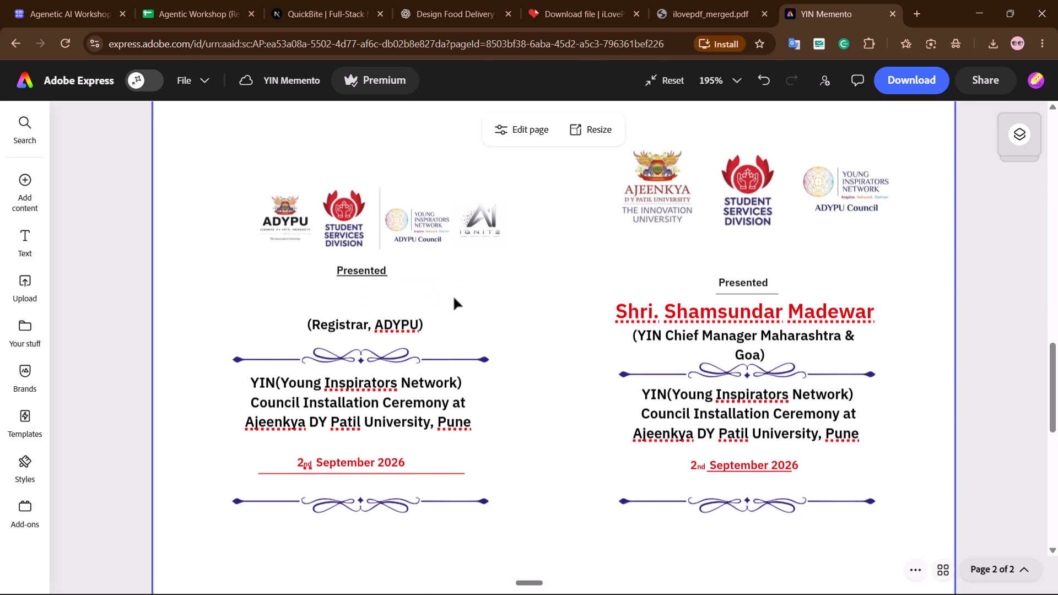
click(399, 322)
key(Delete)
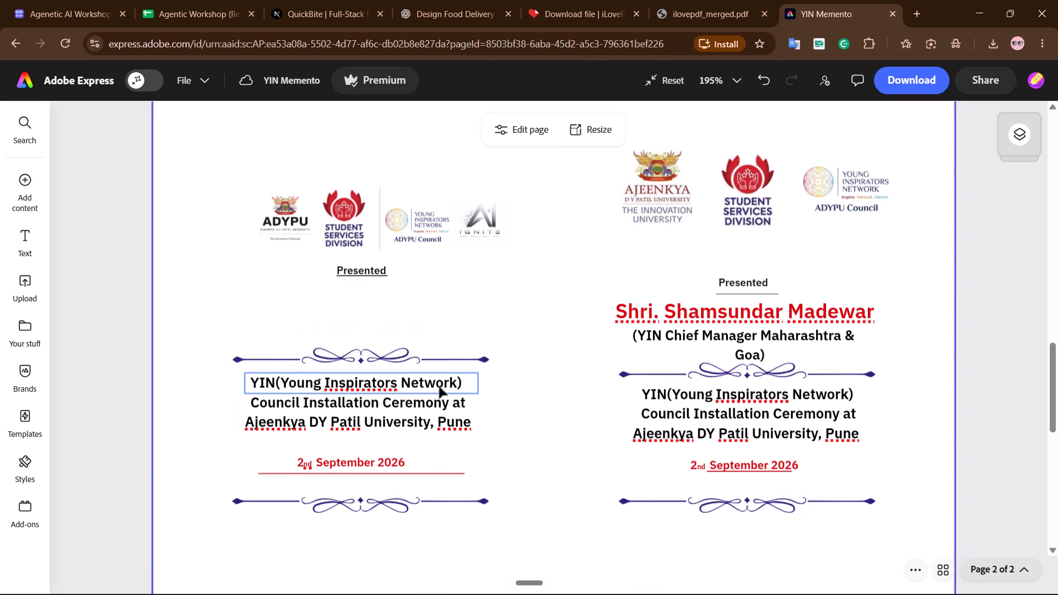
Delete the three old logos above the YIN Chief Manager memento on page 2.
click(671, 201)
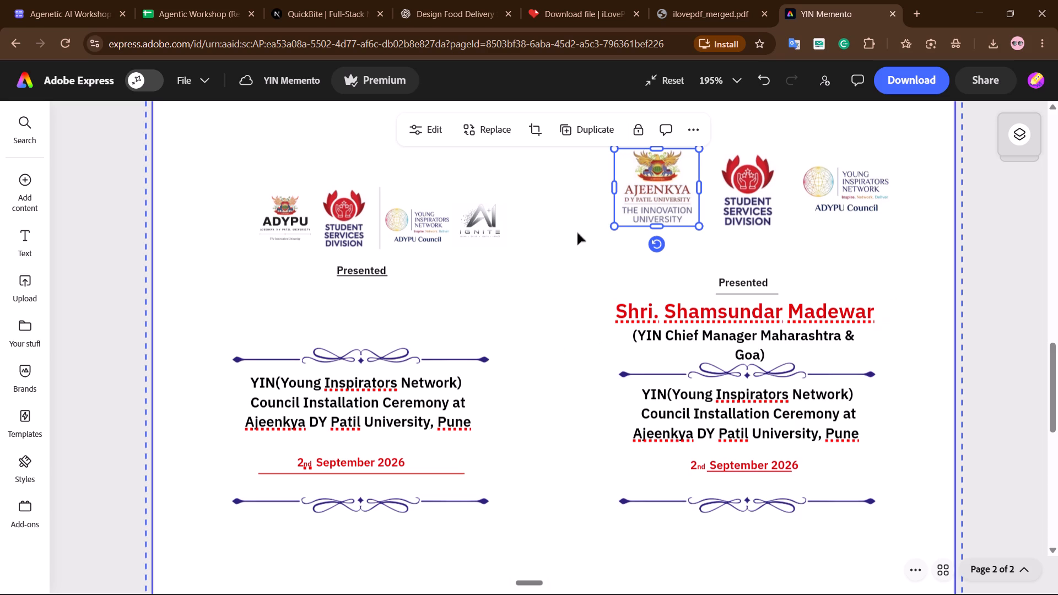
drag(587, 180, 876, 193)
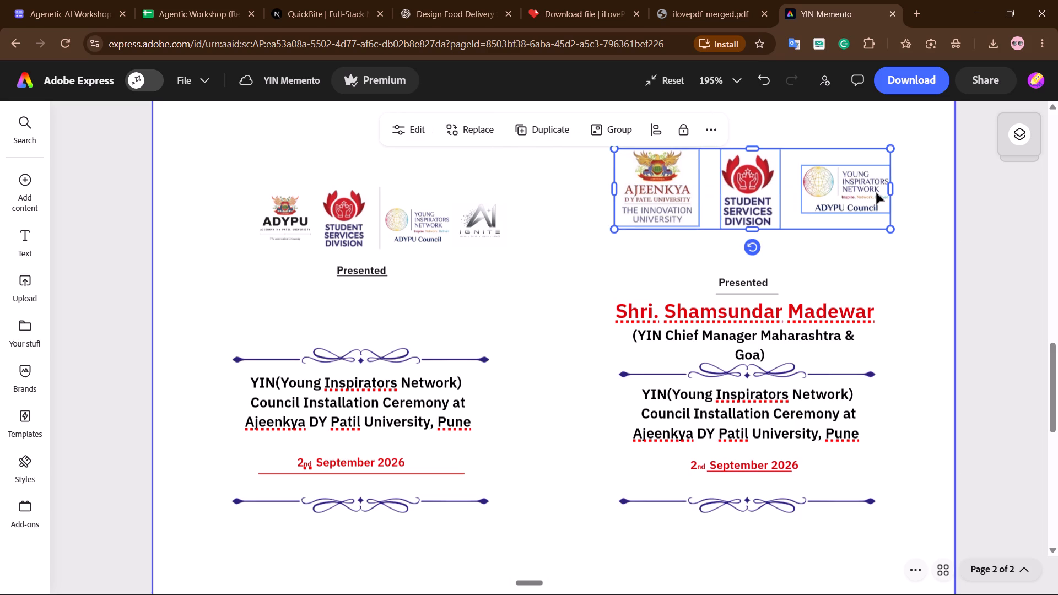
key(Delete)
Duplicate the four-logo row of page 2's lower-left memento and place the copy above the YIN Chief Manager memento's Presented heading.
drag(203, 204, 499, 225)
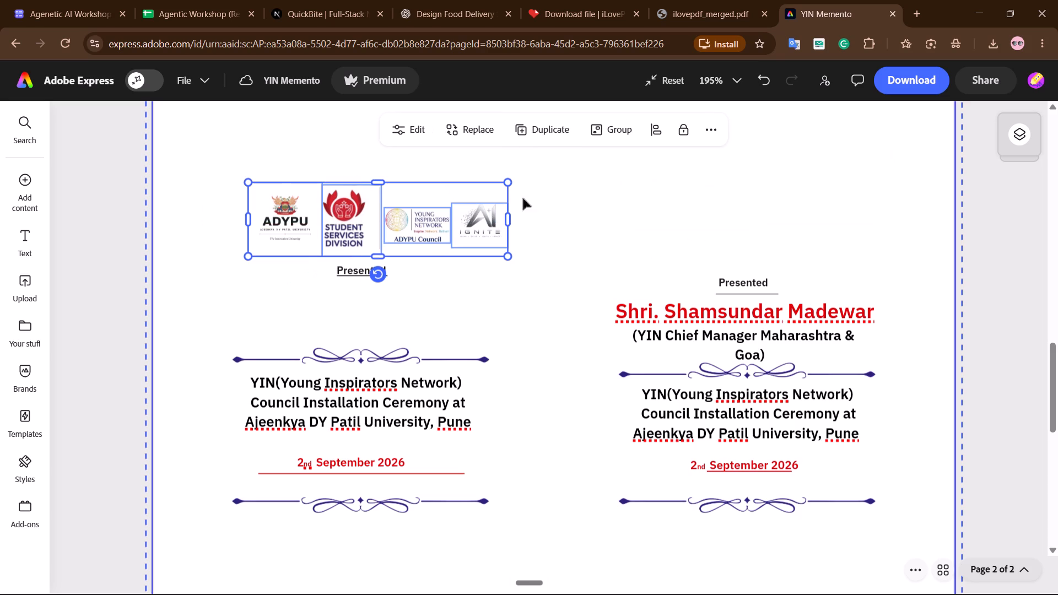
click(550, 132)
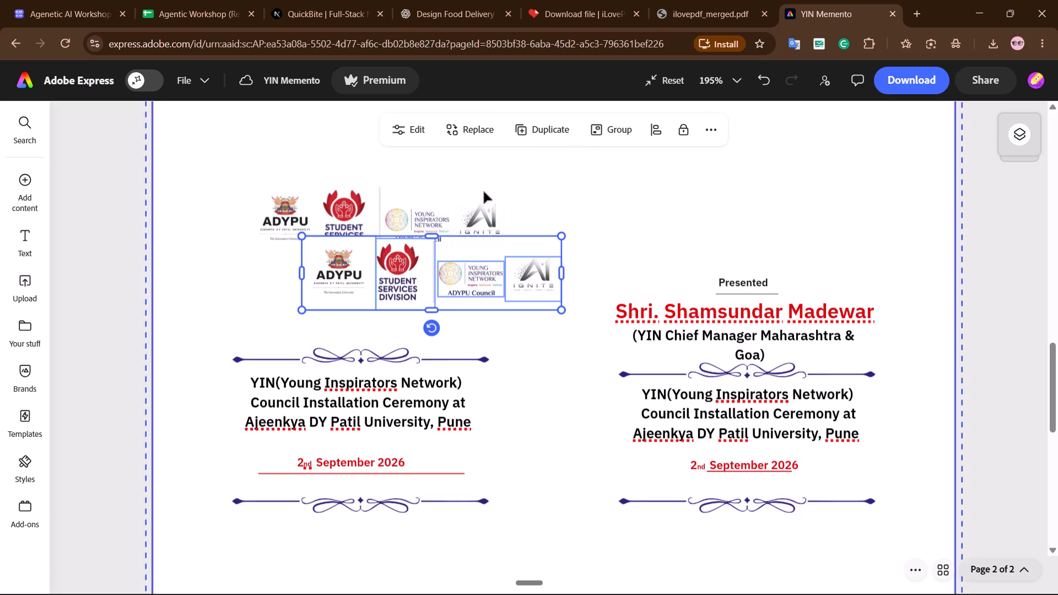
drag(413, 280, 712, 236)
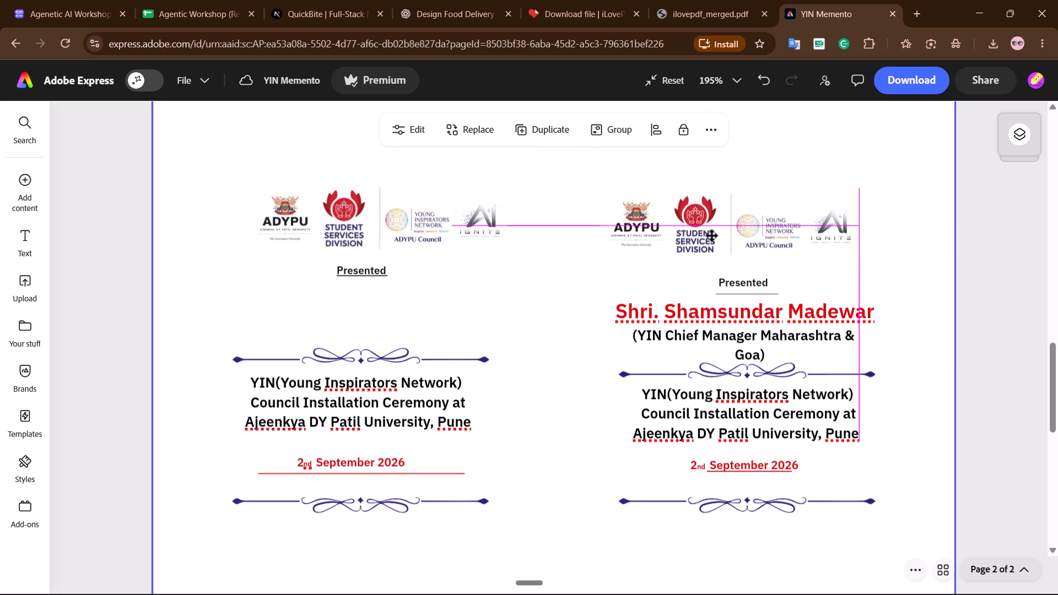
drag(712, 236, 714, 239)
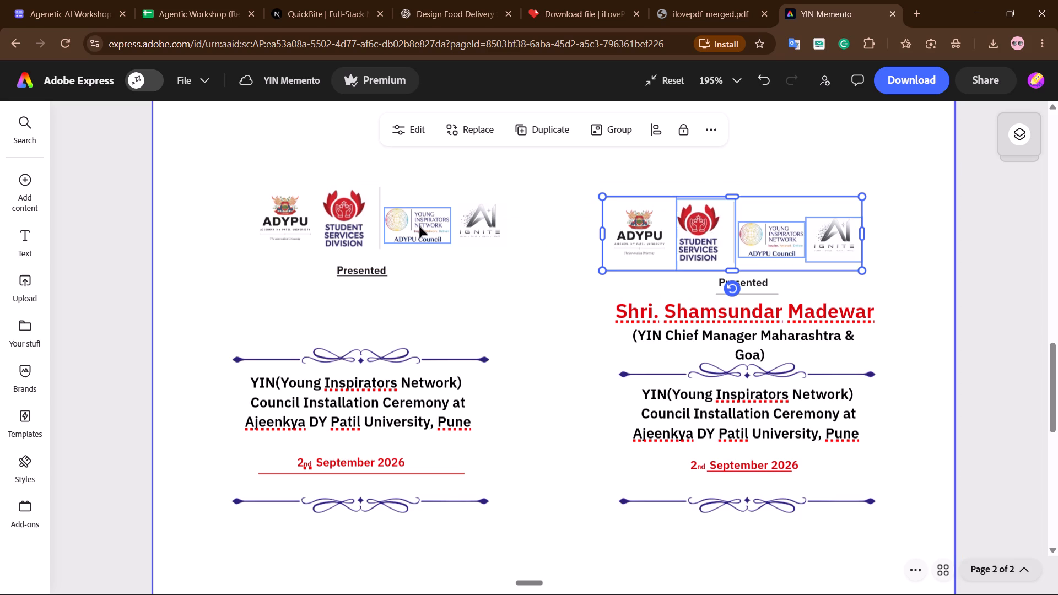
click(559, 290)
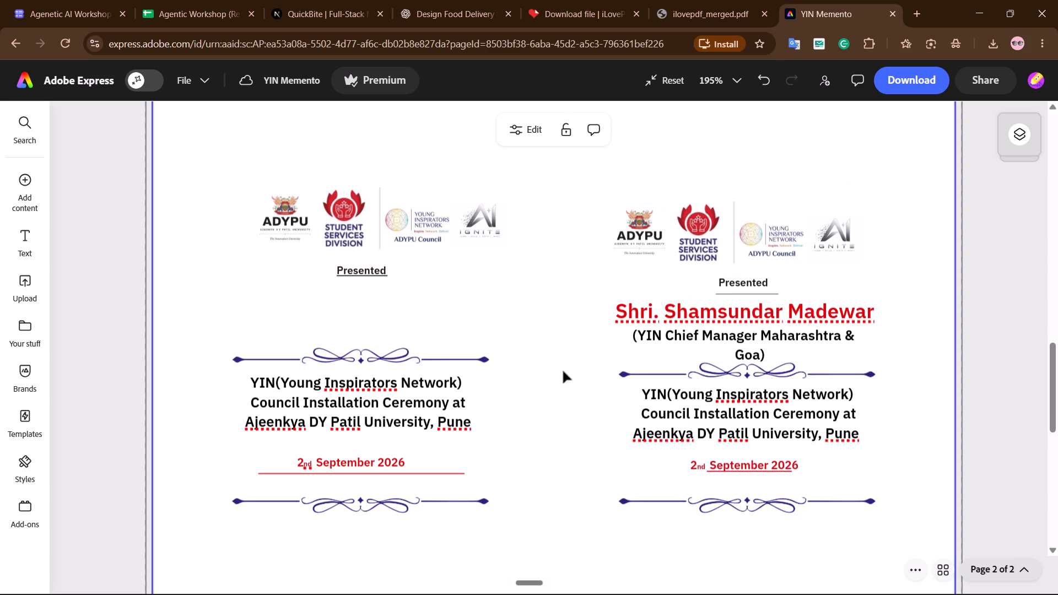
Raise the whole copied logo row to line up with the neighbouring memento's logo row.
drag(694, 223, 694, 214)
key(ctrl+z)
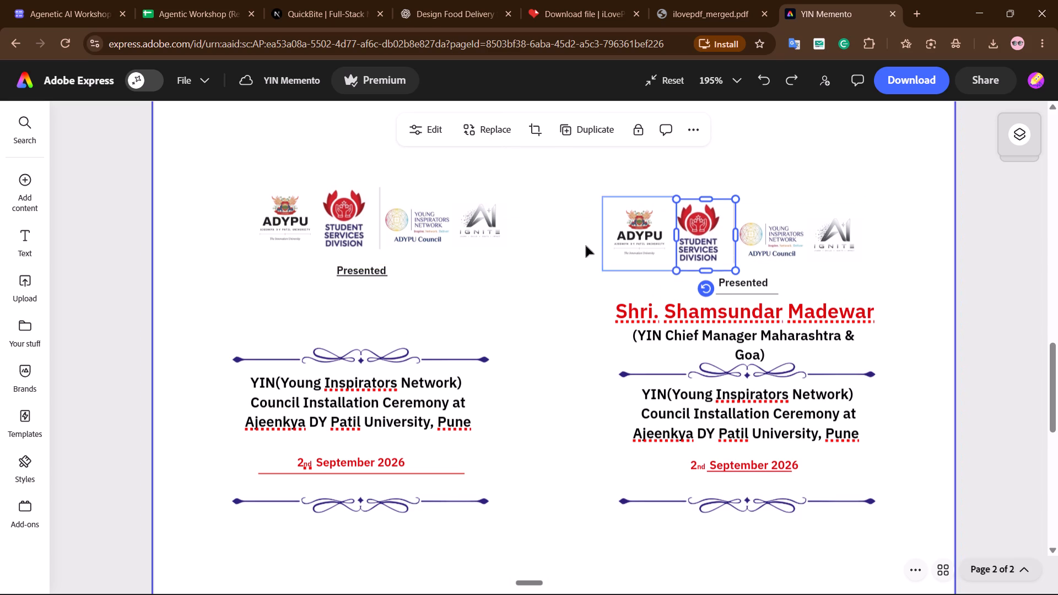
drag(576, 235, 840, 234)
drag(705, 242, 704, 224)
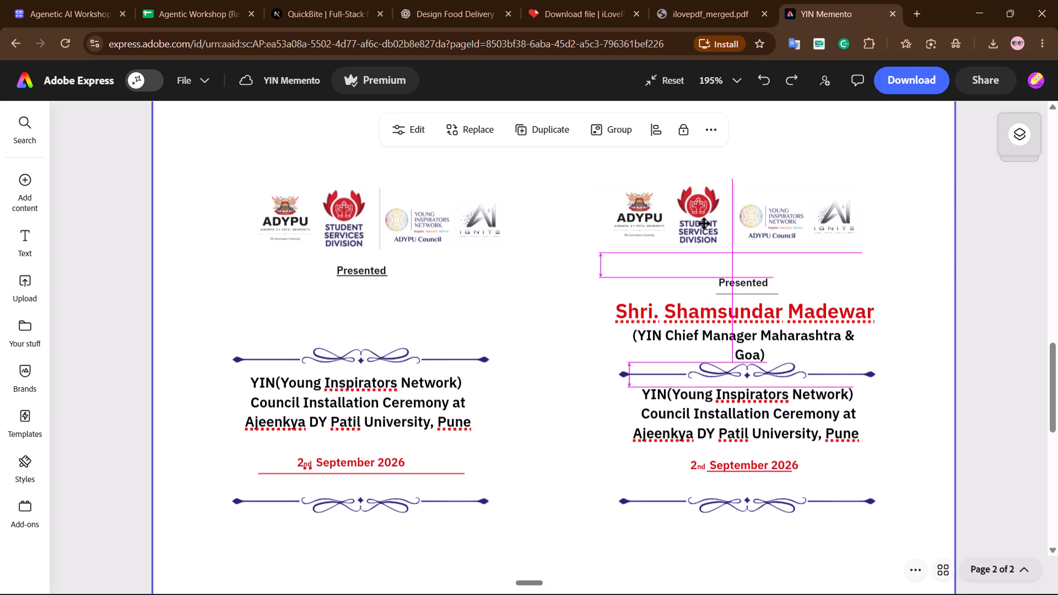
drag(704, 224, 703, 230)
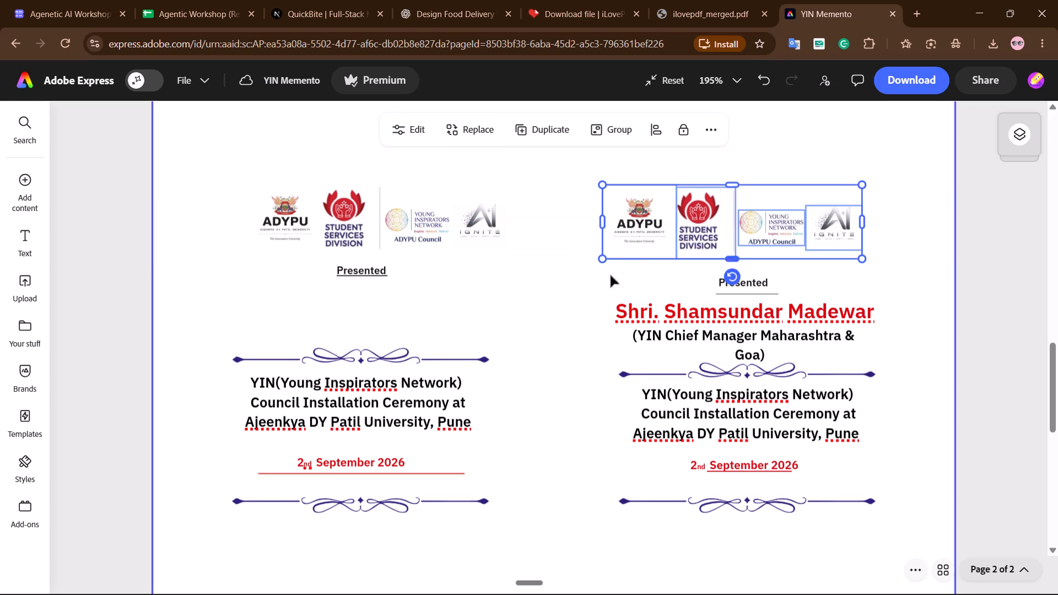
click(573, 299)
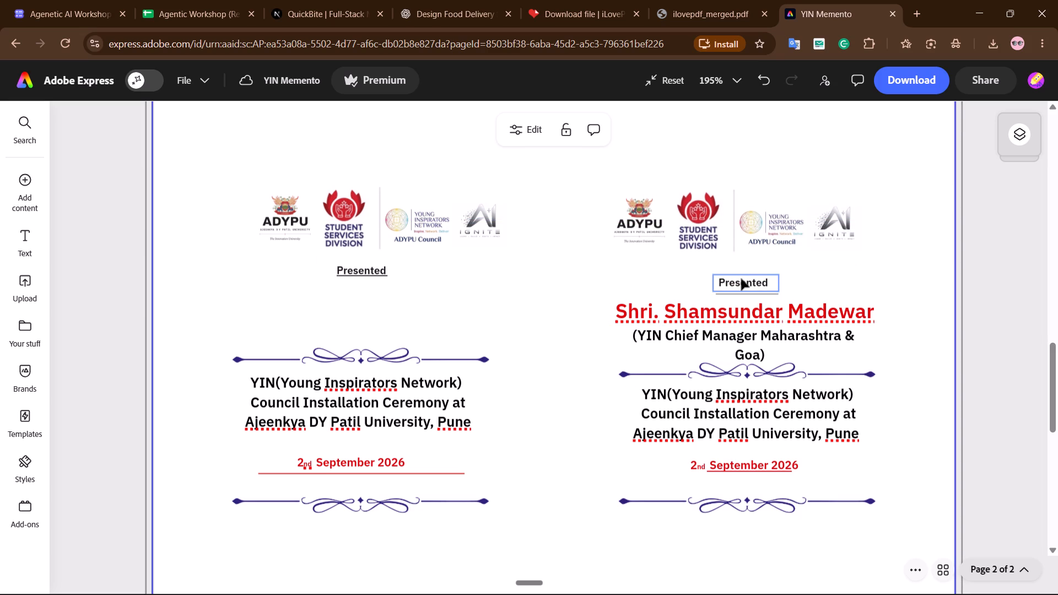
Move the YIN Chief Manager memento's Presented heading and its underline up, level with the neighbouring memento's heading.
drag(741, 279, 741, 268)
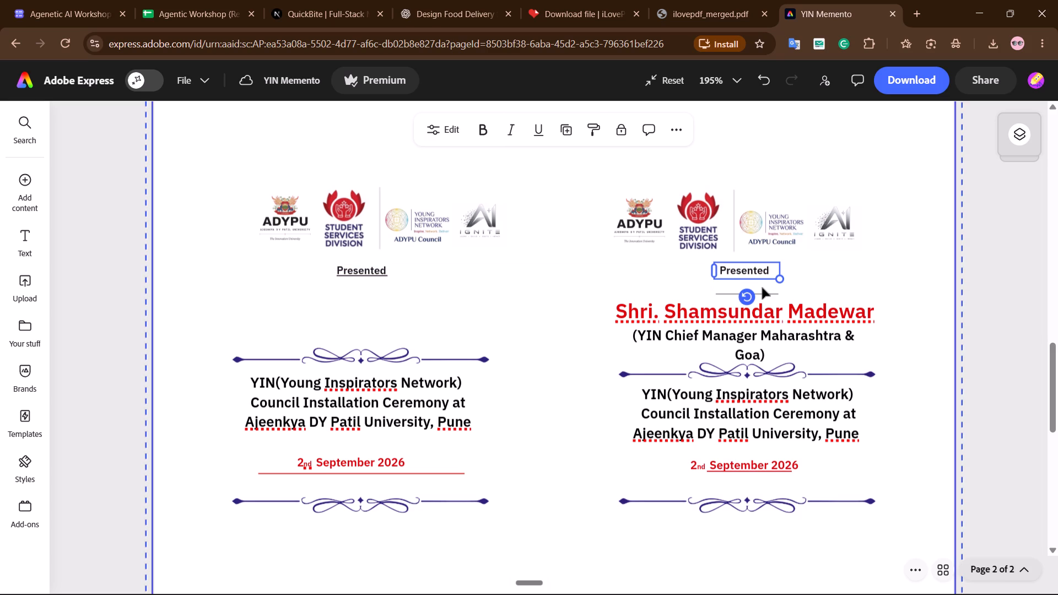
drag(764, 291, 758, 276)
click(773, 292)
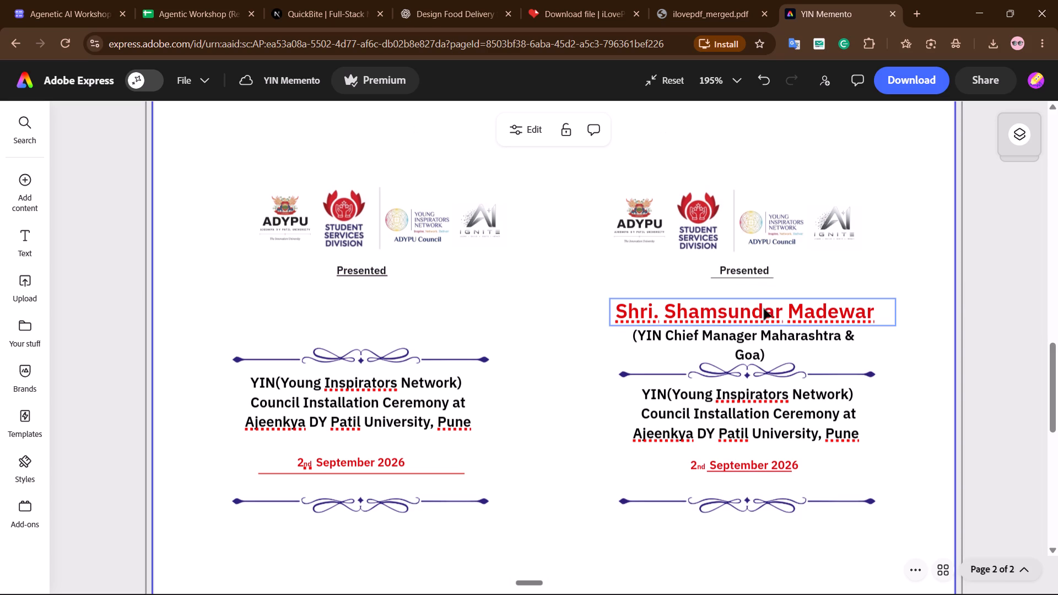
Delete the recipient's name and both lines of the YIN Chief Manager Maharashtra & Goa title.
click(764, 309)
key(Delete)
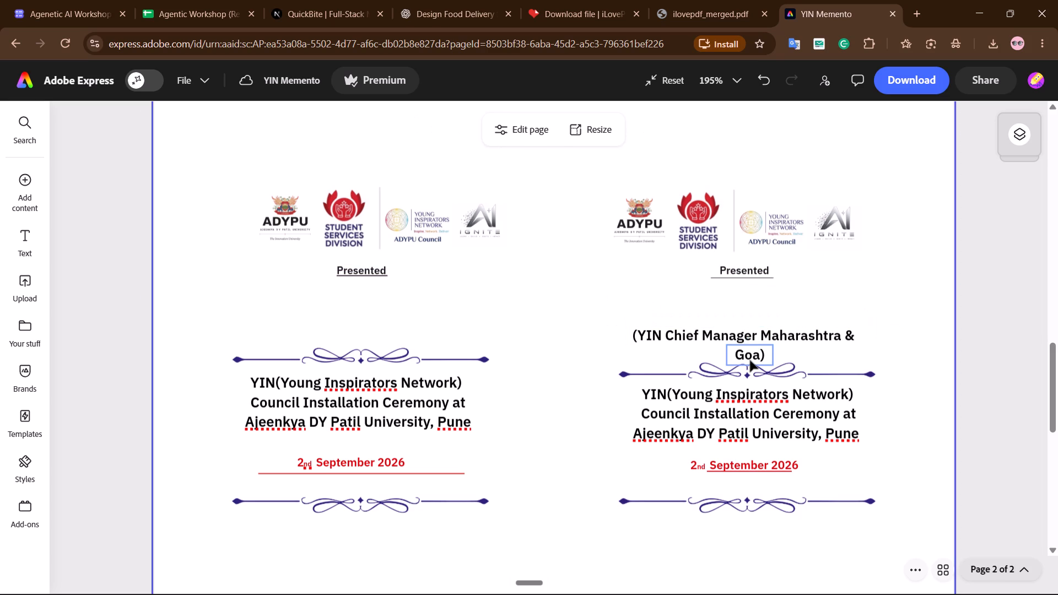
click(741, 339)
key(Delete)
click(741, 356)
key(Delete)
Move the right memento's upper ornamental divider up, level with the left memento's upper divider.
drag(741, 368, 738, 360)
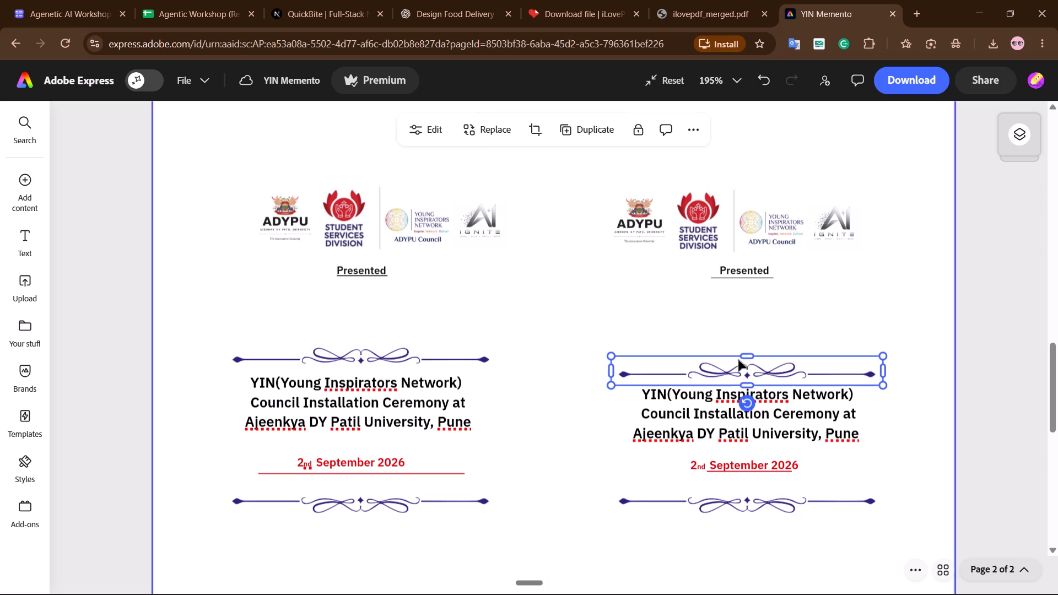
drag(738, 360, 739, 352)
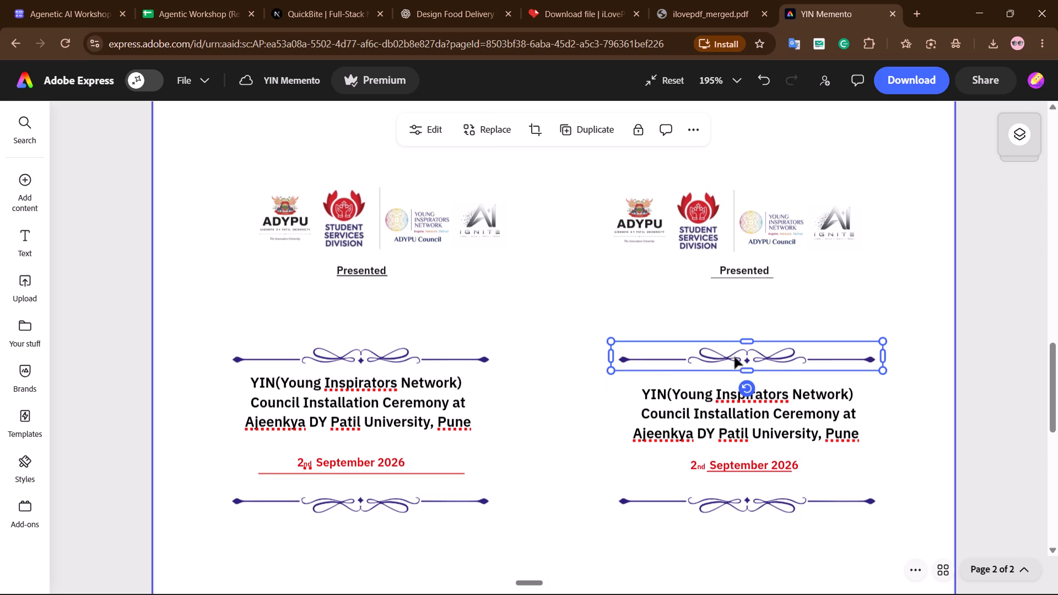
click(607, 394)
Move the right memento's three ceremony text lines up, level with the left memento's matching lines below the upper divider.
click(659, 404)
click(595, 384)
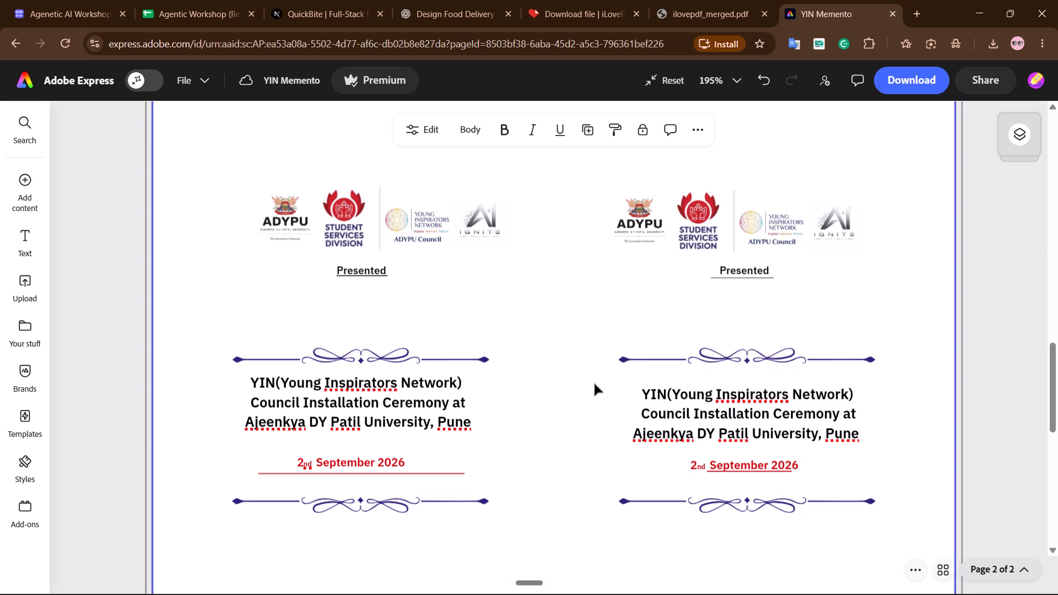
drag(669, 392, 668, 385)
click(679, 412)
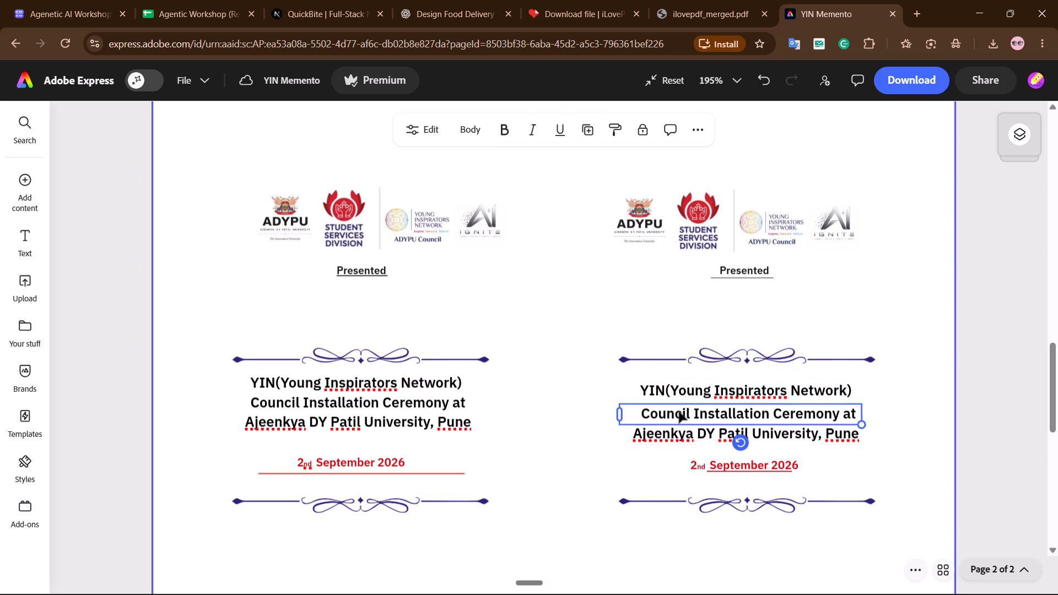
drag(694, 396, 695, 387)
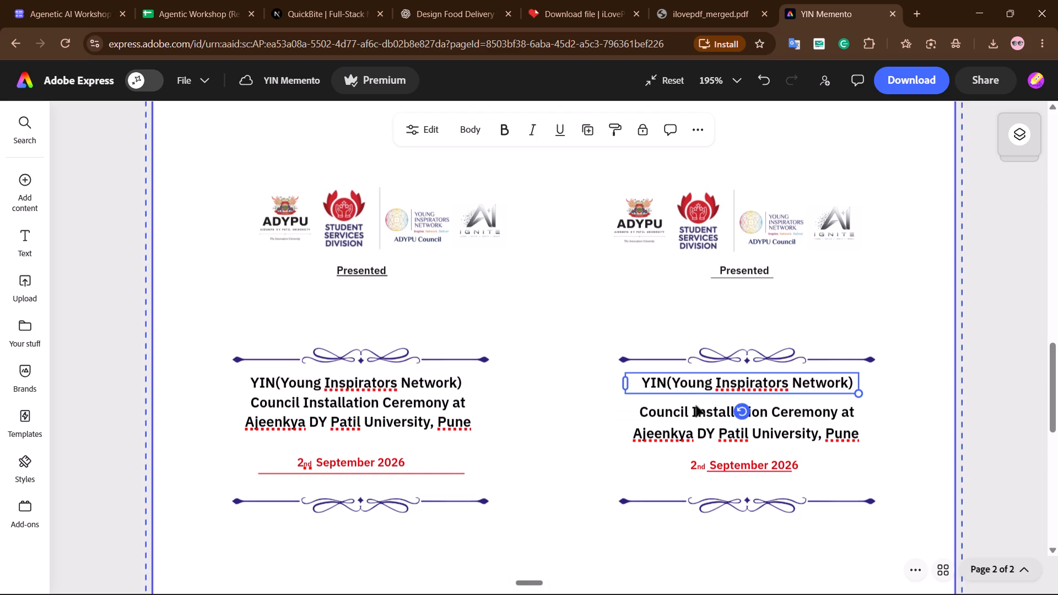
drag(696, 406, 696, 399)
drag(699, 433, 699, 421)
Raise the right memento's 2nd September 2026 date slightly and remove its underline.
drag(725, 468, 723, 461)
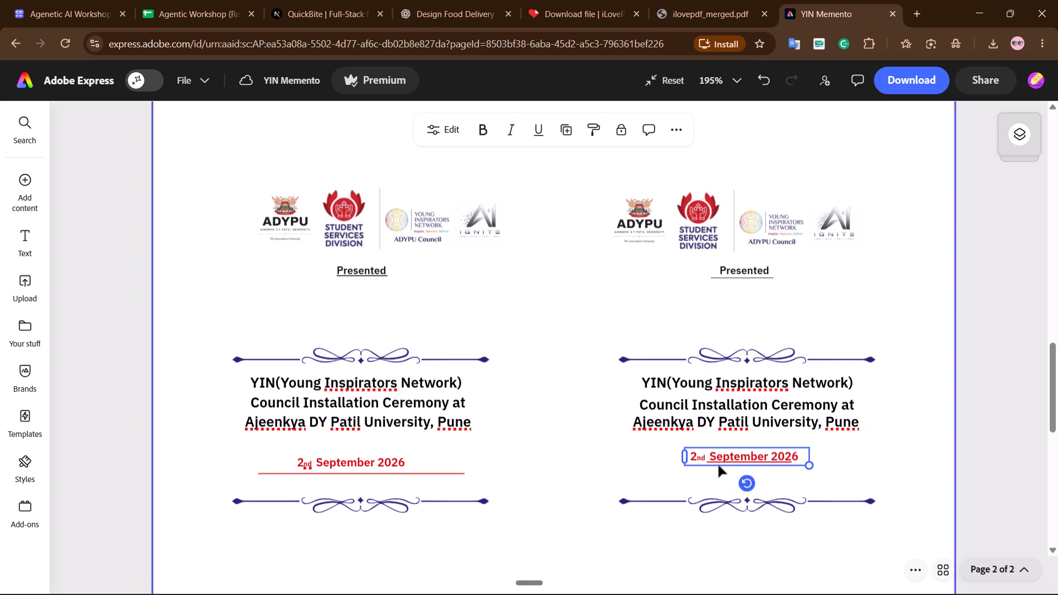
click(724, 462)
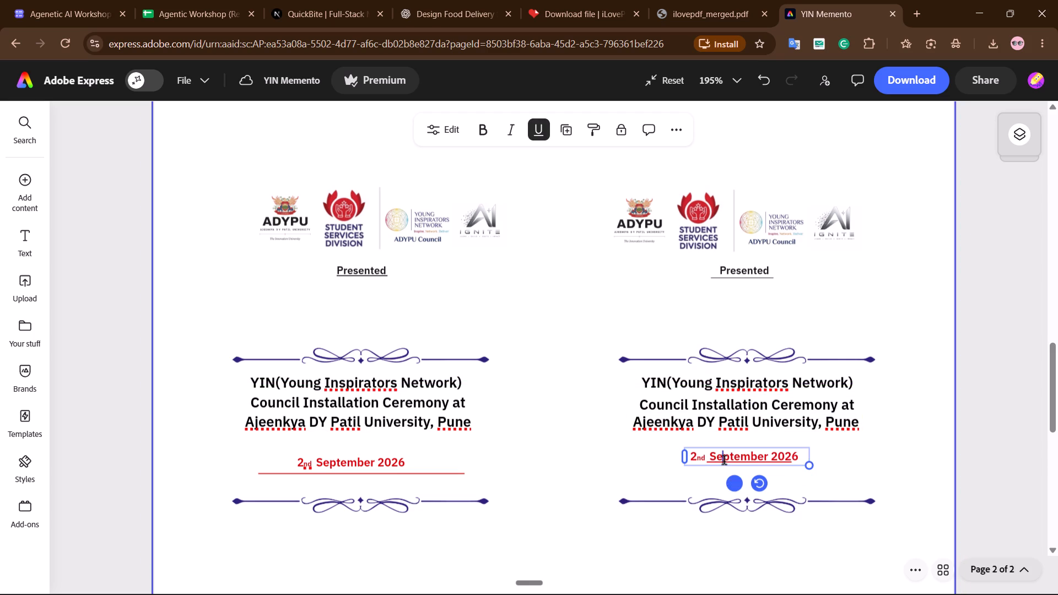
click(724, 462)
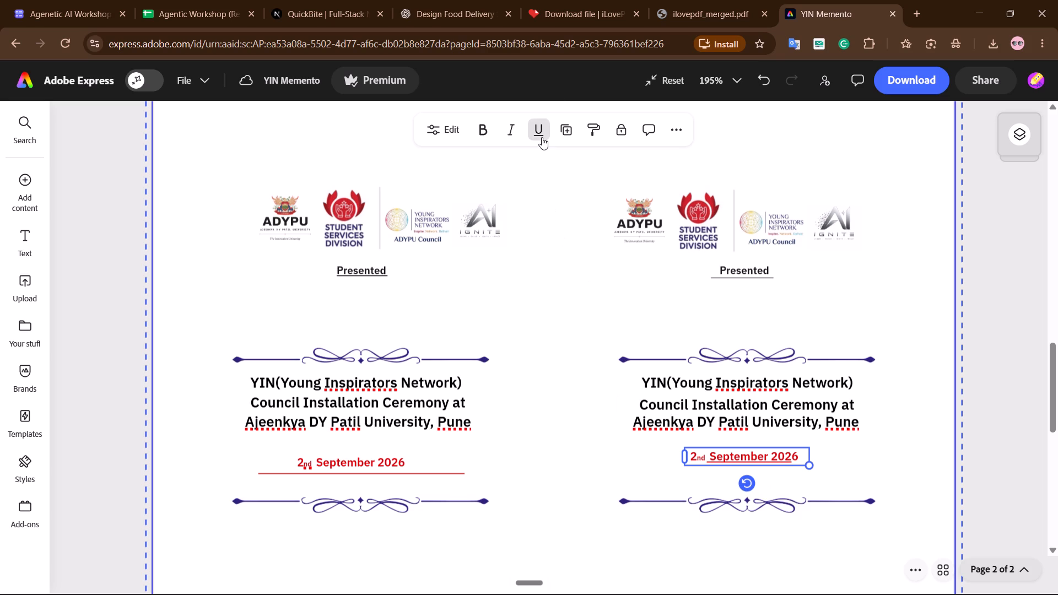
click(542, 137)
click(542, 137)
click(625, 443)
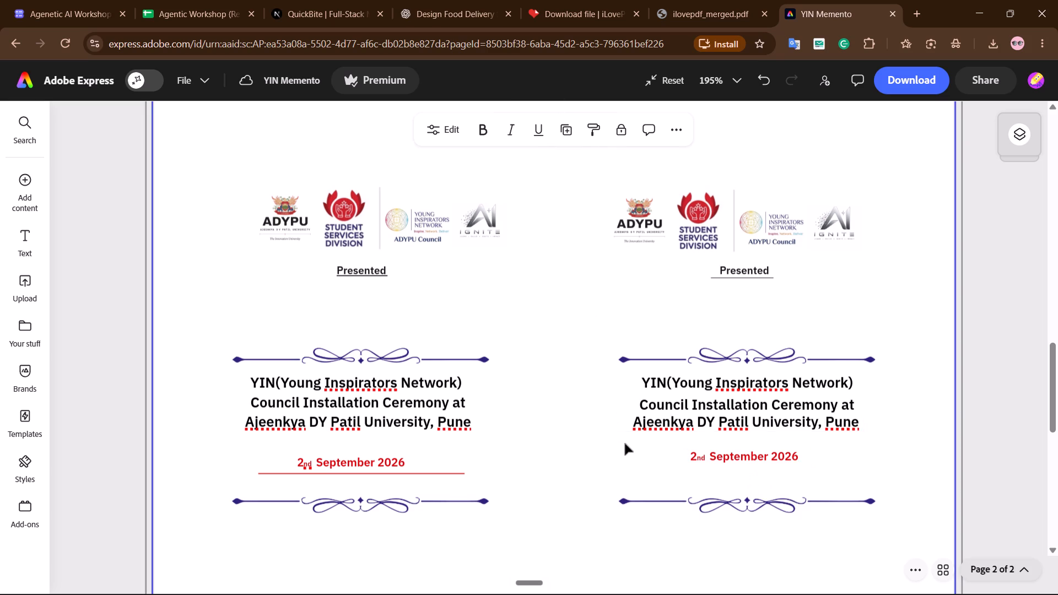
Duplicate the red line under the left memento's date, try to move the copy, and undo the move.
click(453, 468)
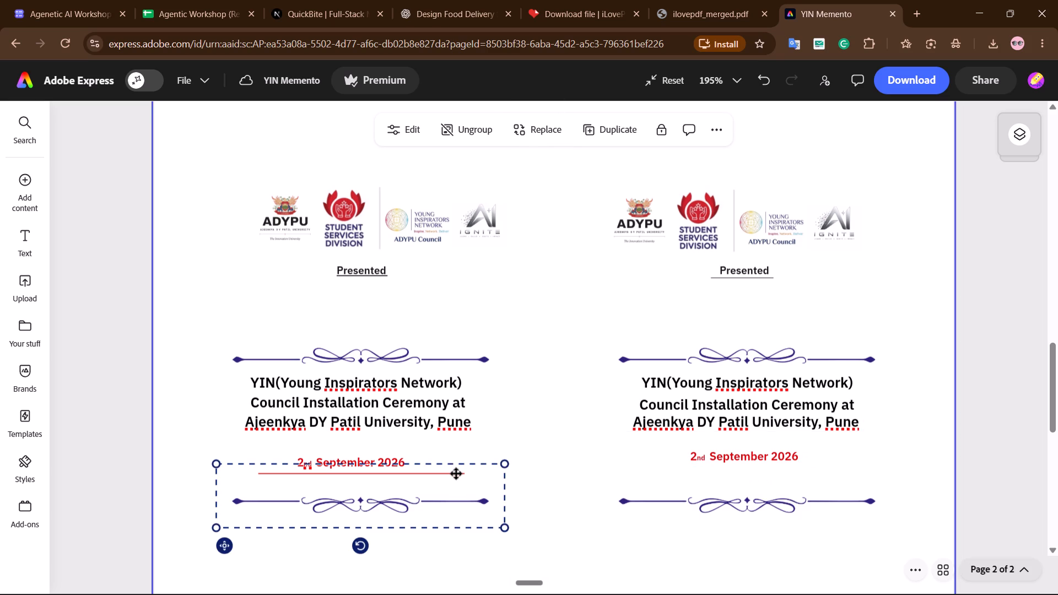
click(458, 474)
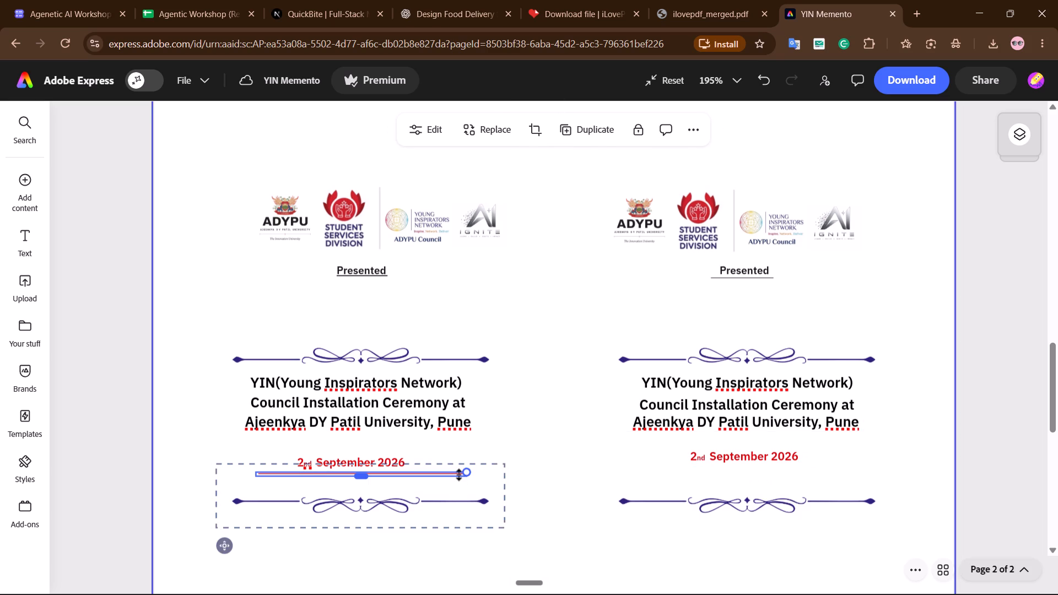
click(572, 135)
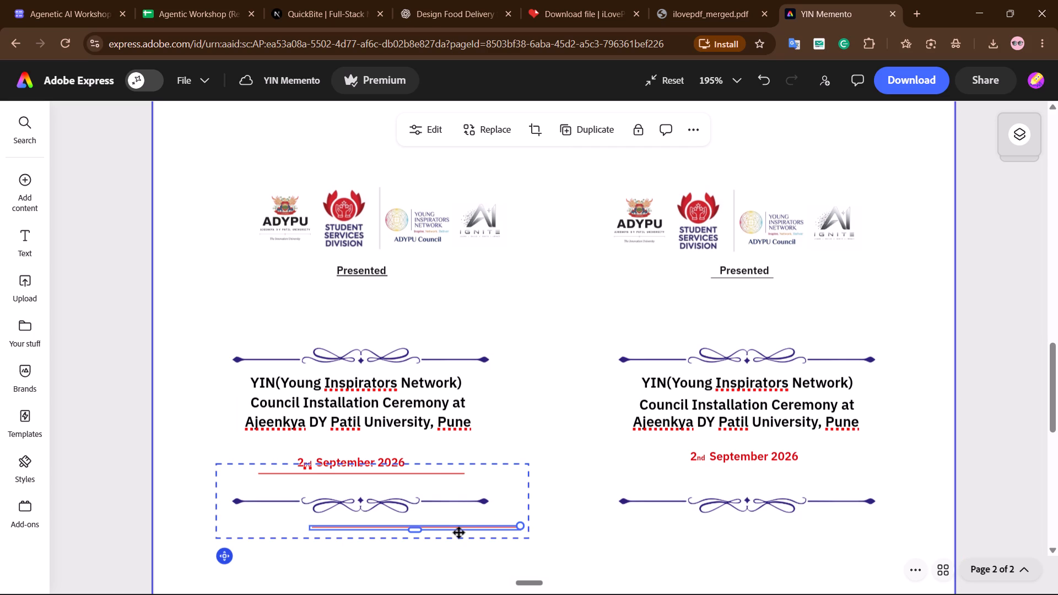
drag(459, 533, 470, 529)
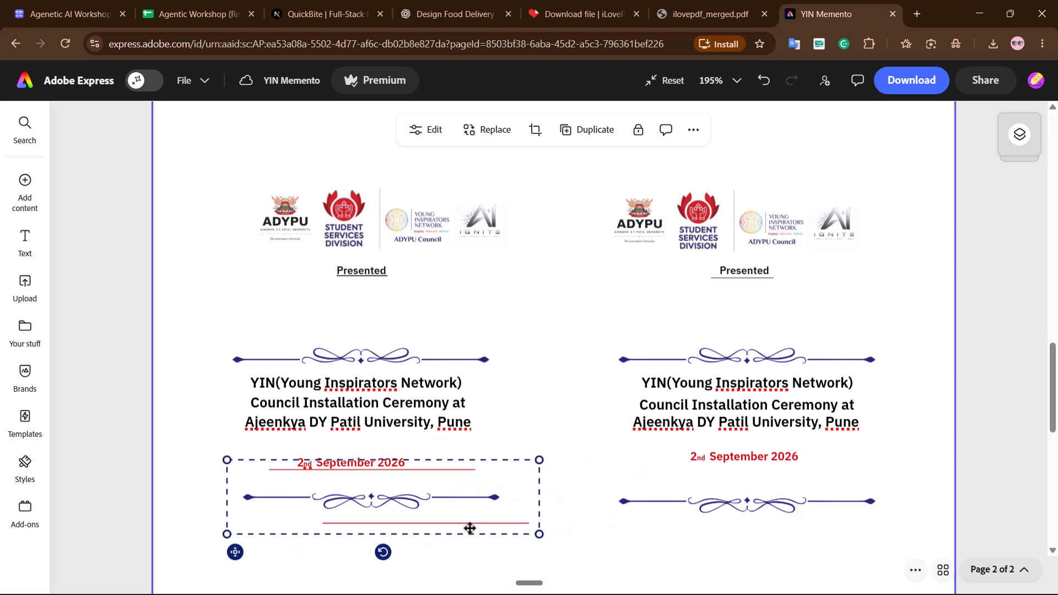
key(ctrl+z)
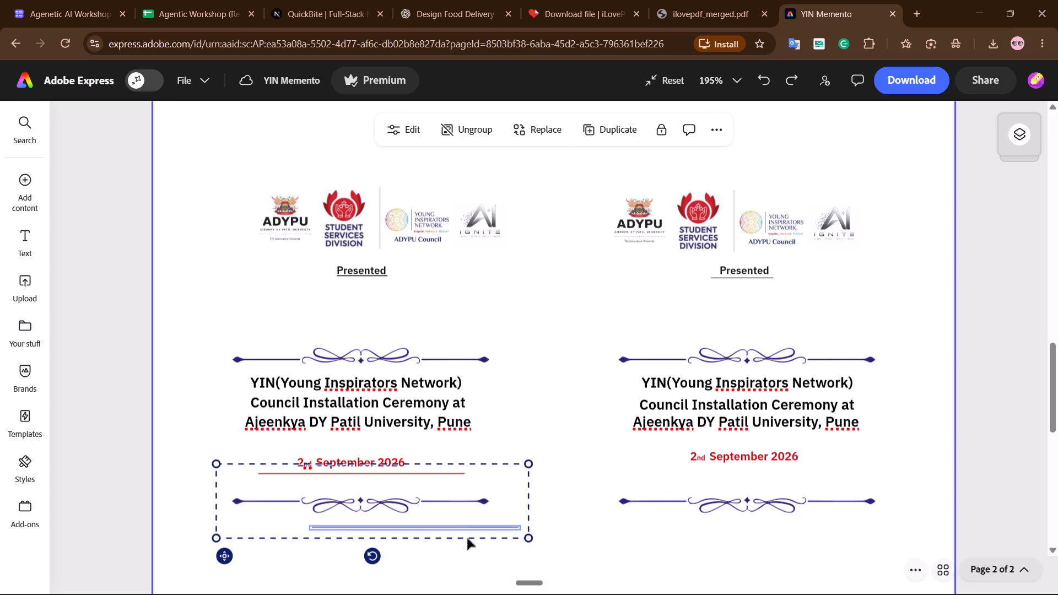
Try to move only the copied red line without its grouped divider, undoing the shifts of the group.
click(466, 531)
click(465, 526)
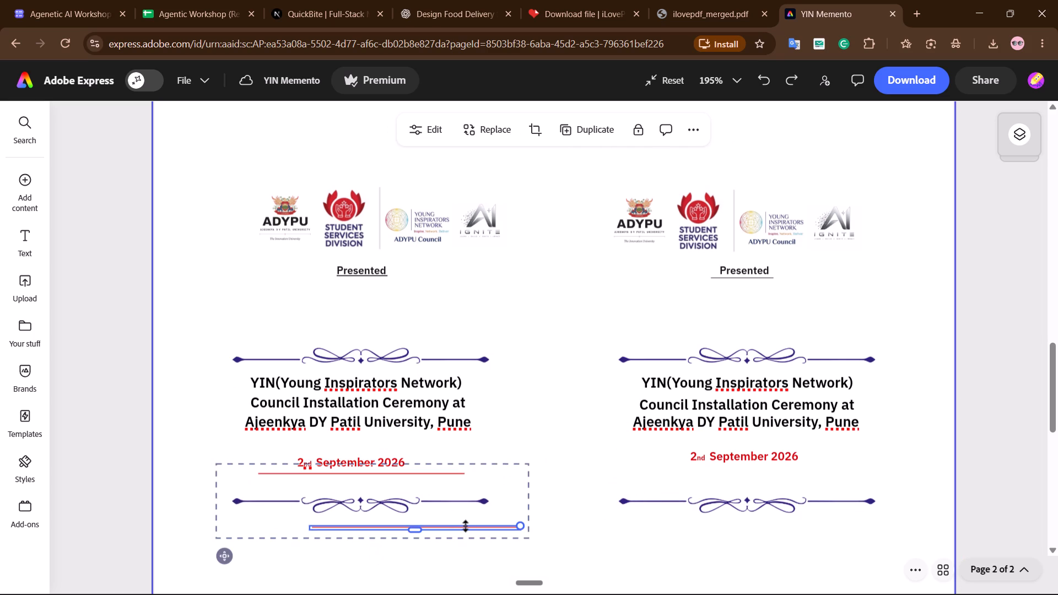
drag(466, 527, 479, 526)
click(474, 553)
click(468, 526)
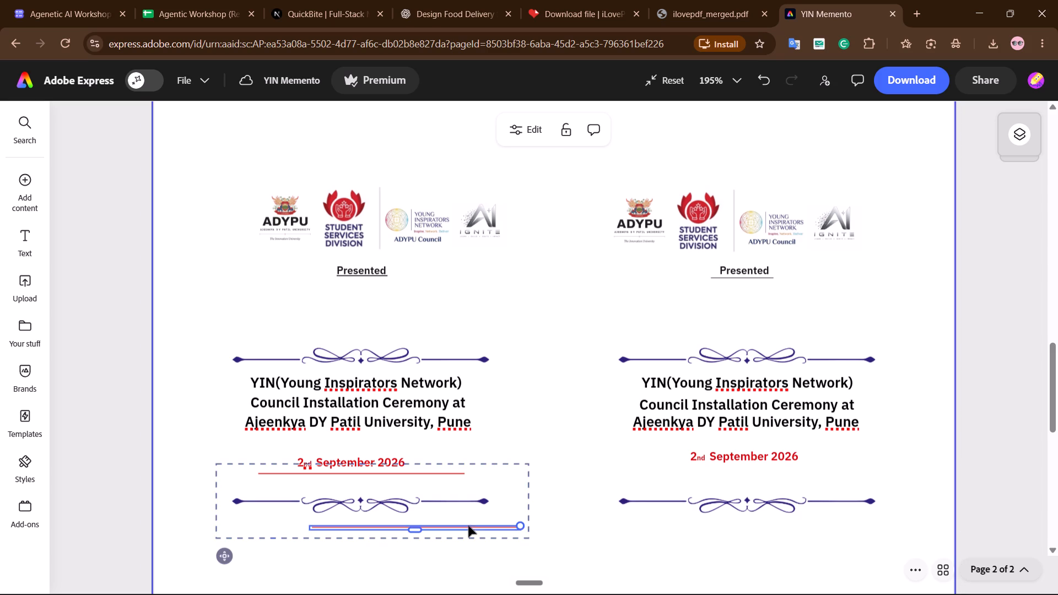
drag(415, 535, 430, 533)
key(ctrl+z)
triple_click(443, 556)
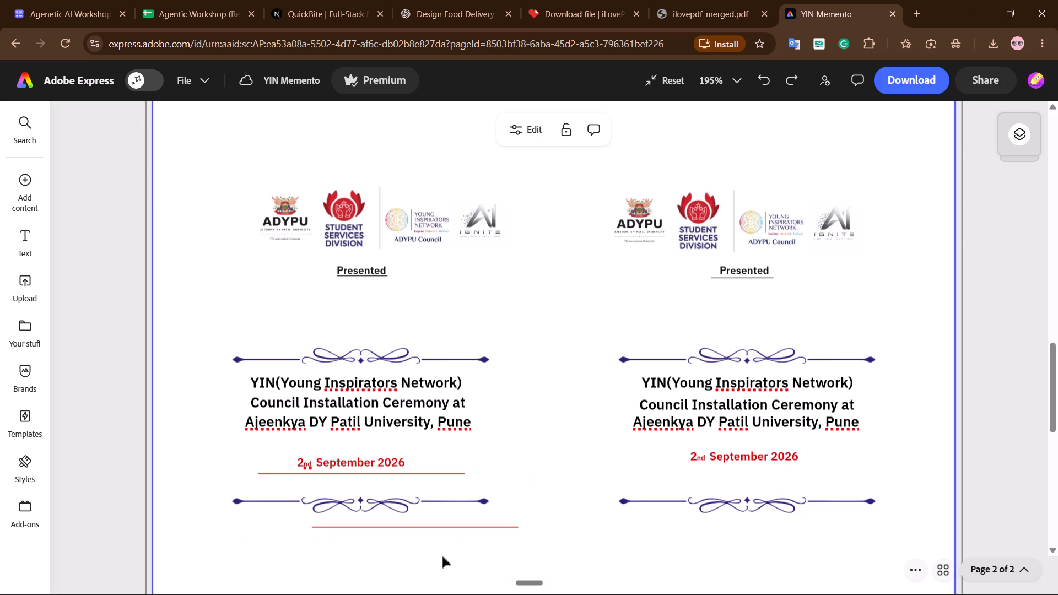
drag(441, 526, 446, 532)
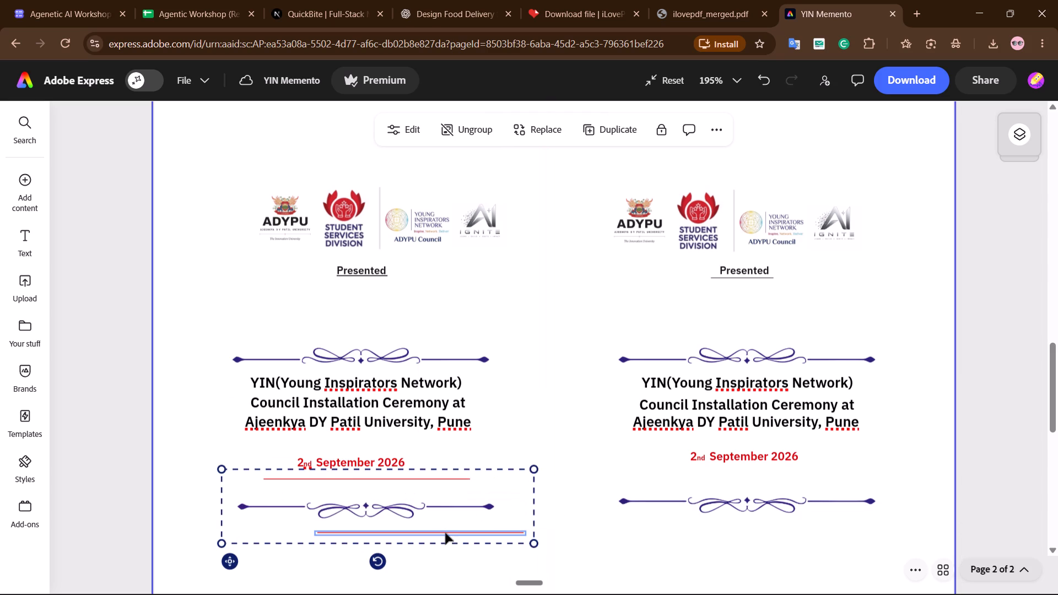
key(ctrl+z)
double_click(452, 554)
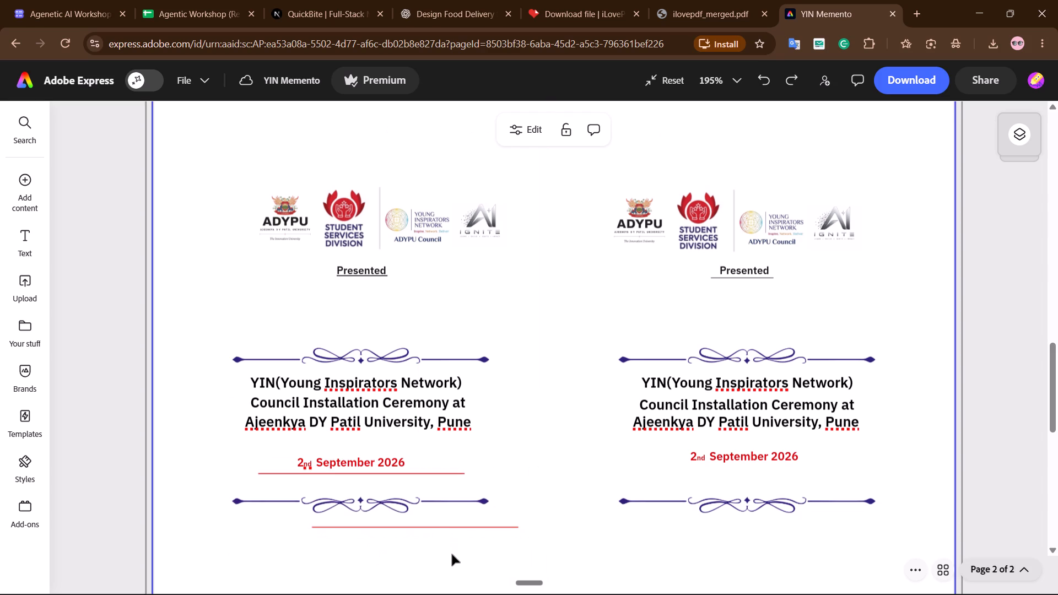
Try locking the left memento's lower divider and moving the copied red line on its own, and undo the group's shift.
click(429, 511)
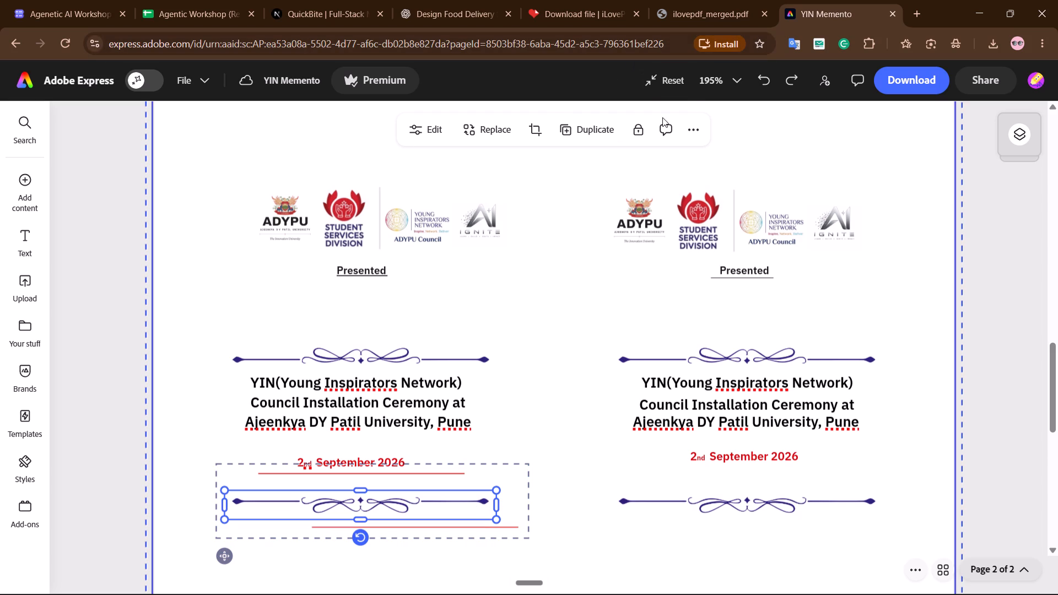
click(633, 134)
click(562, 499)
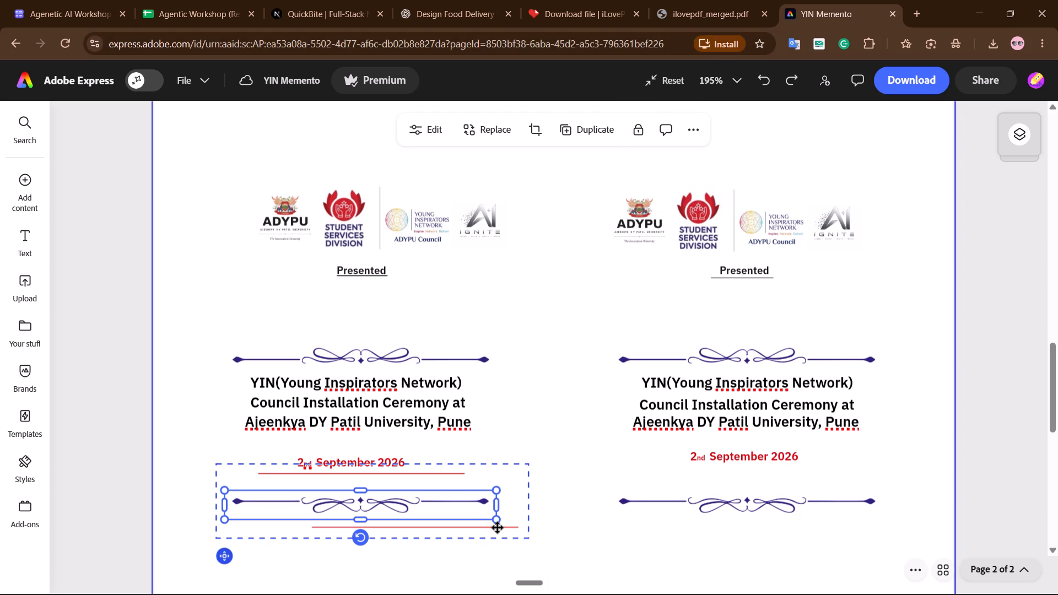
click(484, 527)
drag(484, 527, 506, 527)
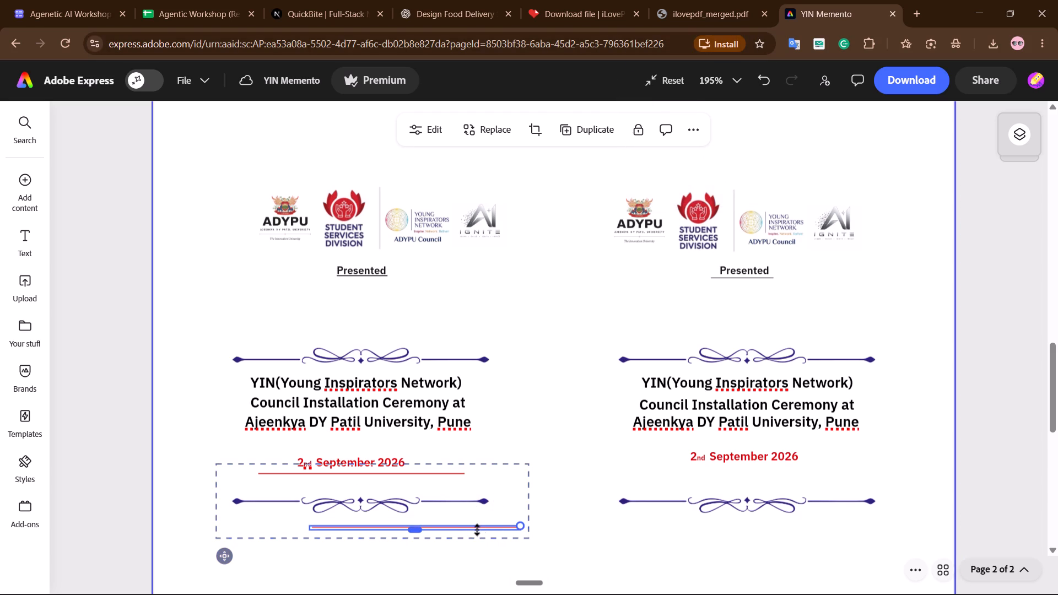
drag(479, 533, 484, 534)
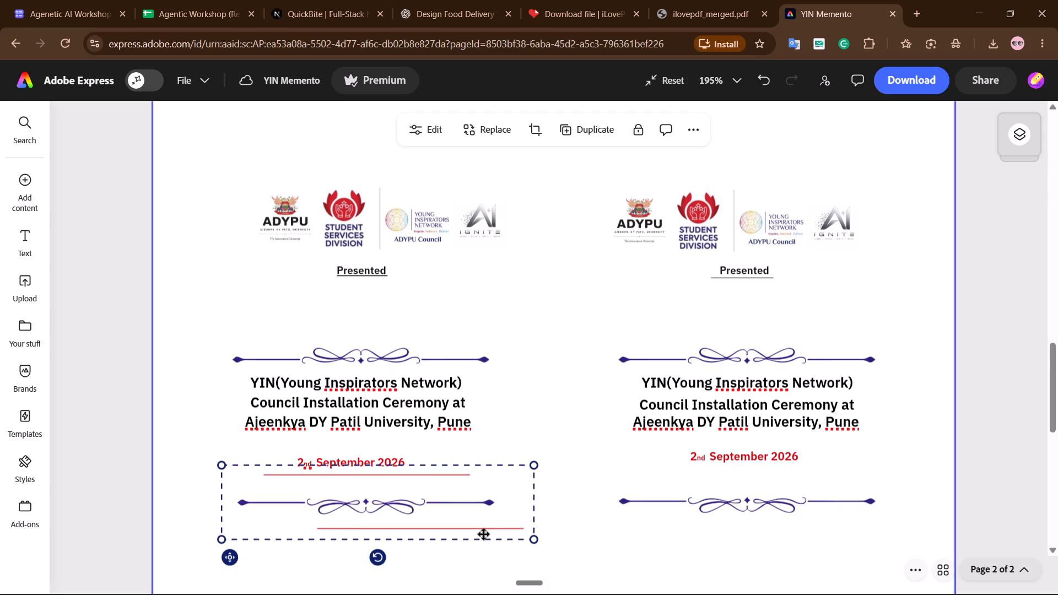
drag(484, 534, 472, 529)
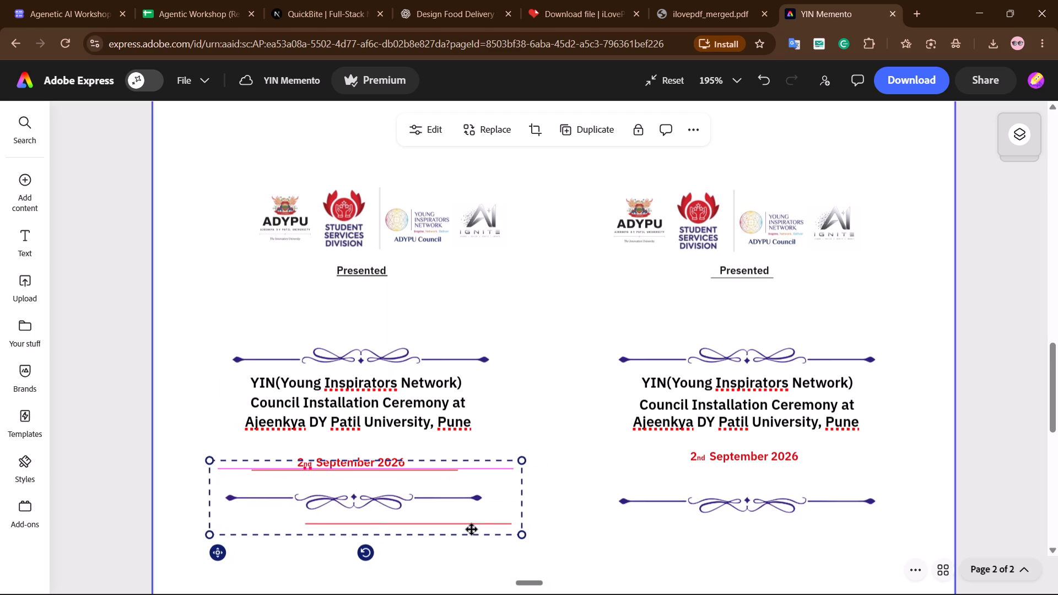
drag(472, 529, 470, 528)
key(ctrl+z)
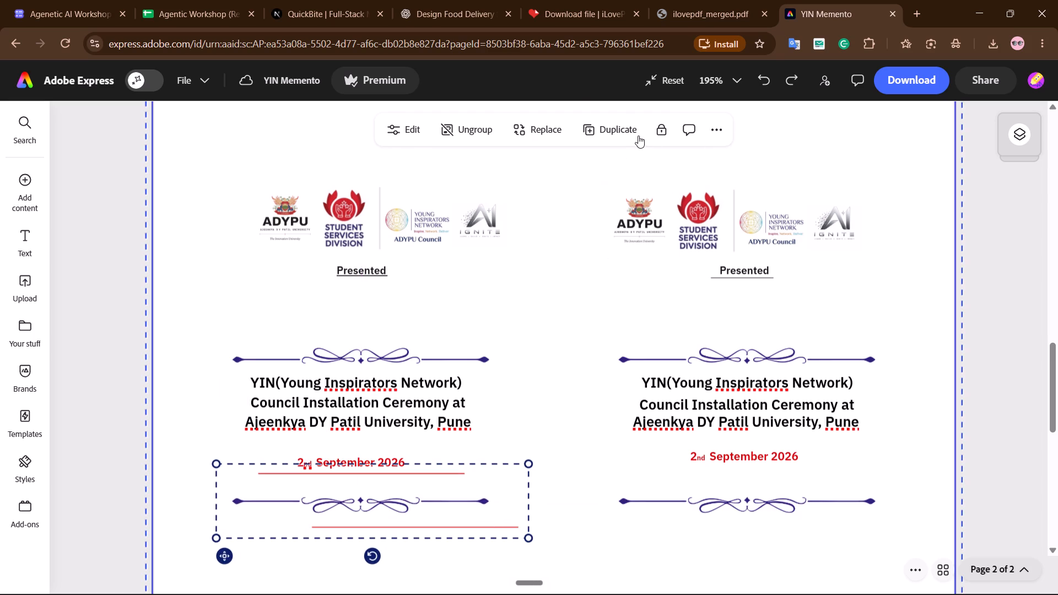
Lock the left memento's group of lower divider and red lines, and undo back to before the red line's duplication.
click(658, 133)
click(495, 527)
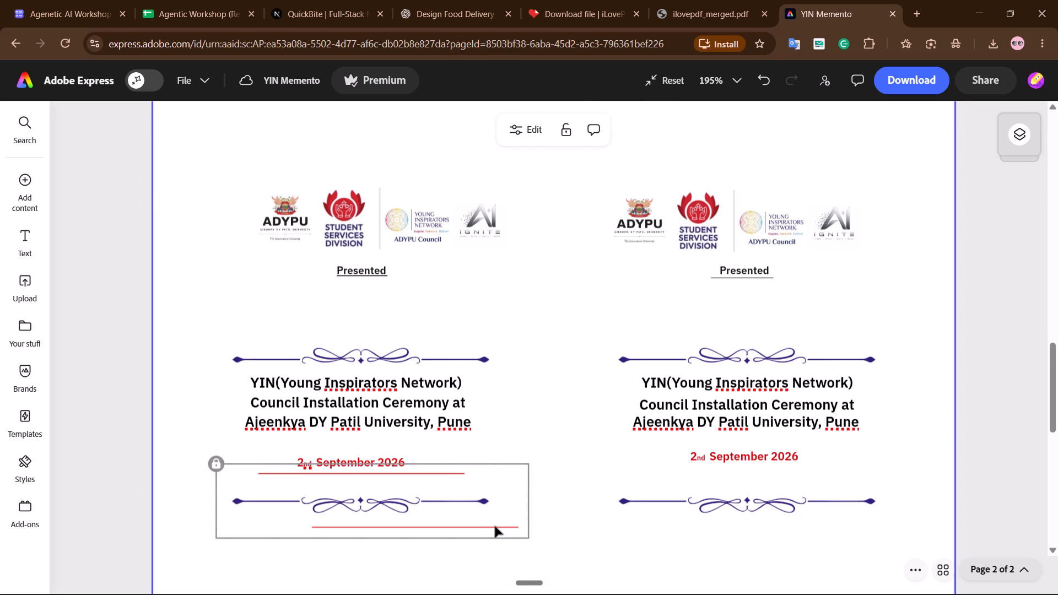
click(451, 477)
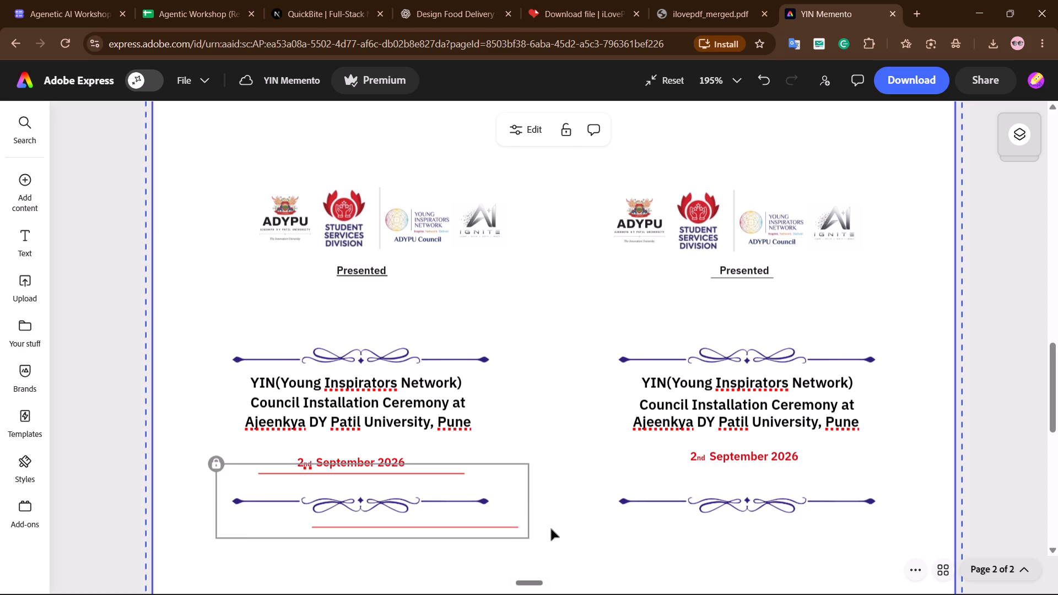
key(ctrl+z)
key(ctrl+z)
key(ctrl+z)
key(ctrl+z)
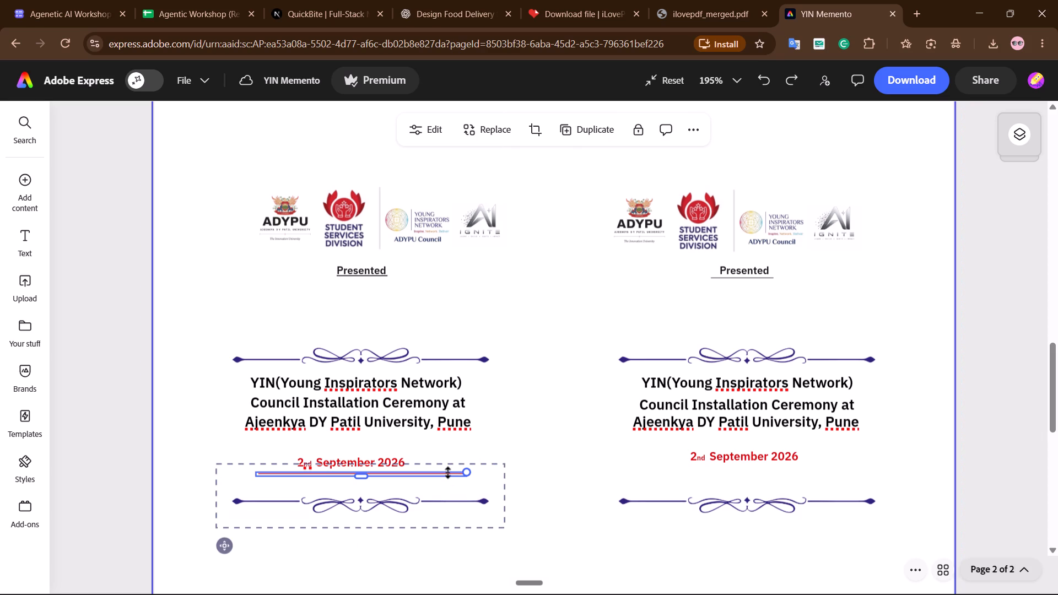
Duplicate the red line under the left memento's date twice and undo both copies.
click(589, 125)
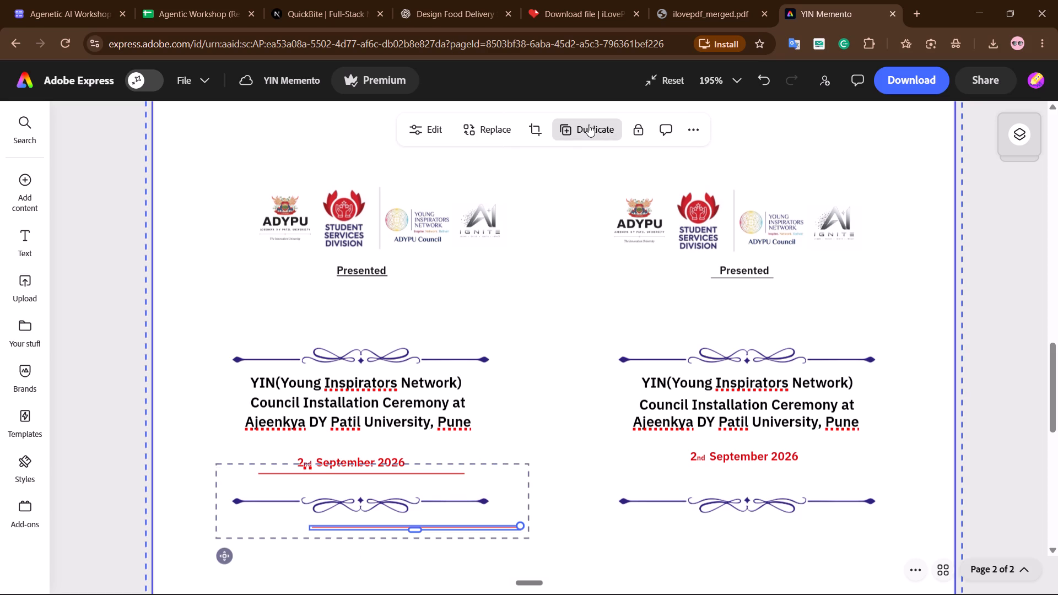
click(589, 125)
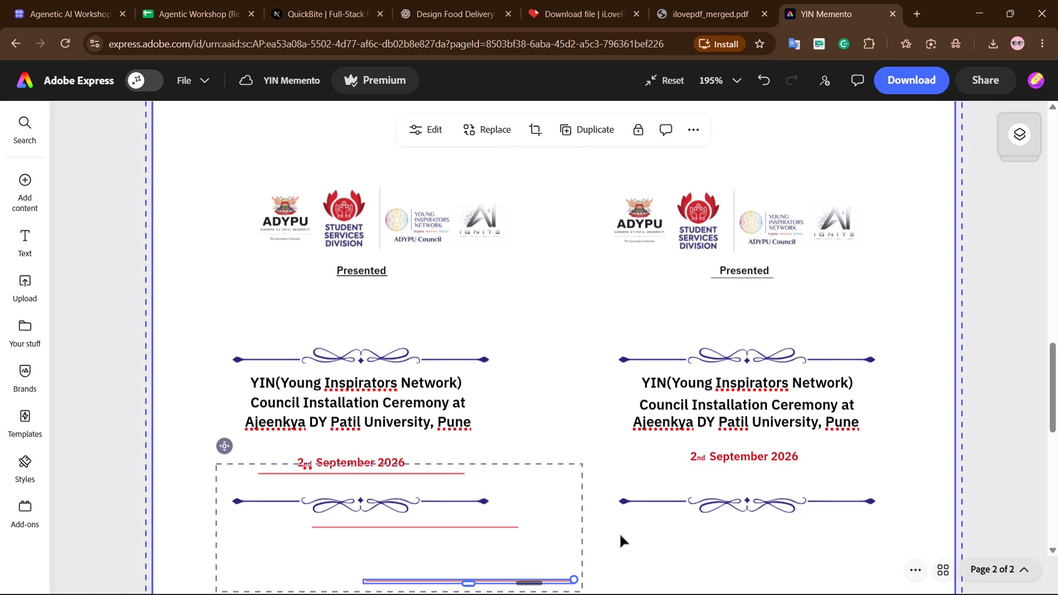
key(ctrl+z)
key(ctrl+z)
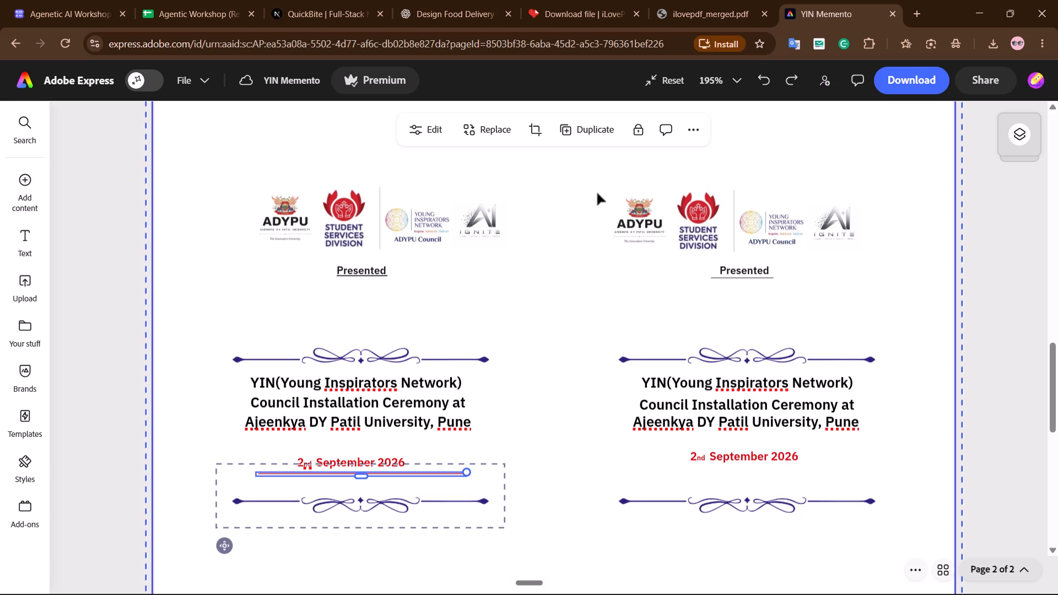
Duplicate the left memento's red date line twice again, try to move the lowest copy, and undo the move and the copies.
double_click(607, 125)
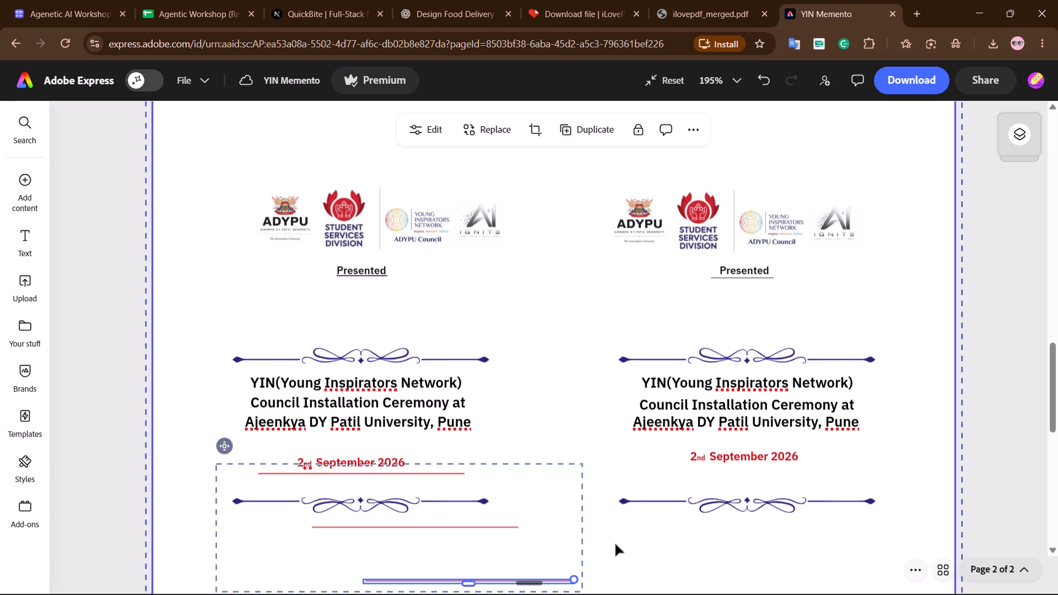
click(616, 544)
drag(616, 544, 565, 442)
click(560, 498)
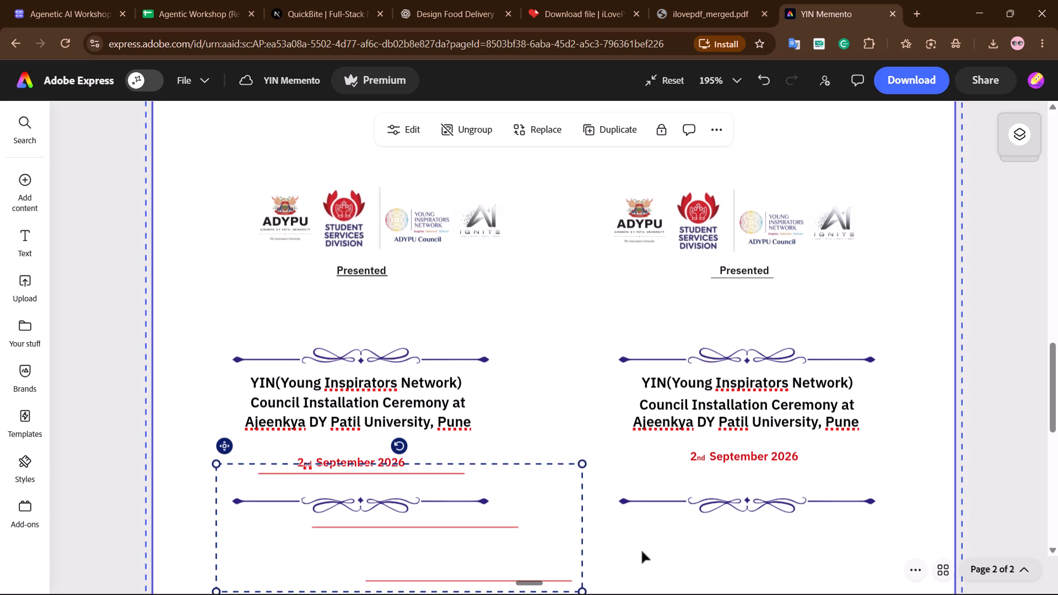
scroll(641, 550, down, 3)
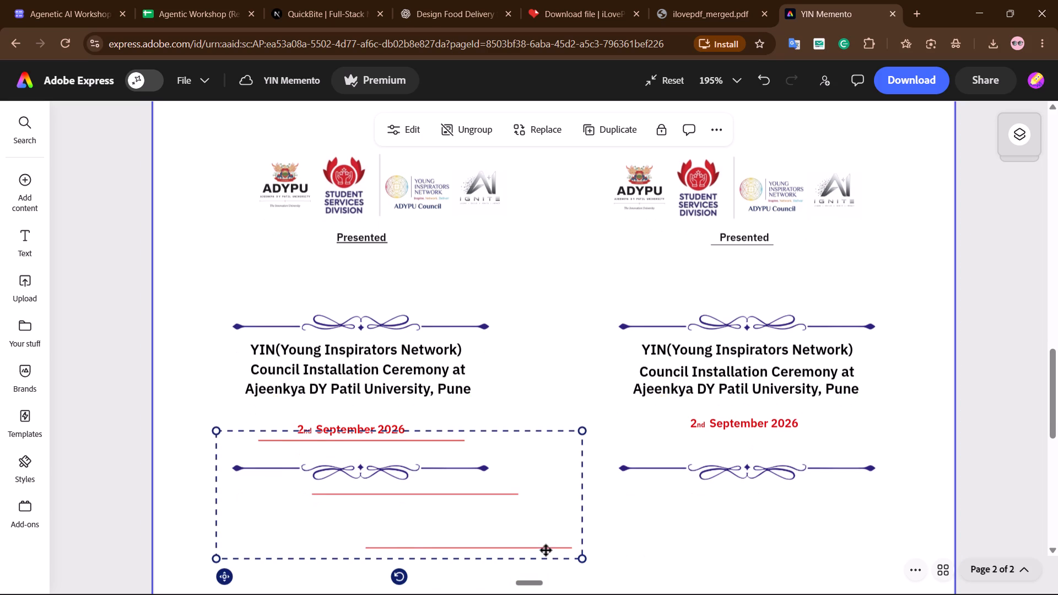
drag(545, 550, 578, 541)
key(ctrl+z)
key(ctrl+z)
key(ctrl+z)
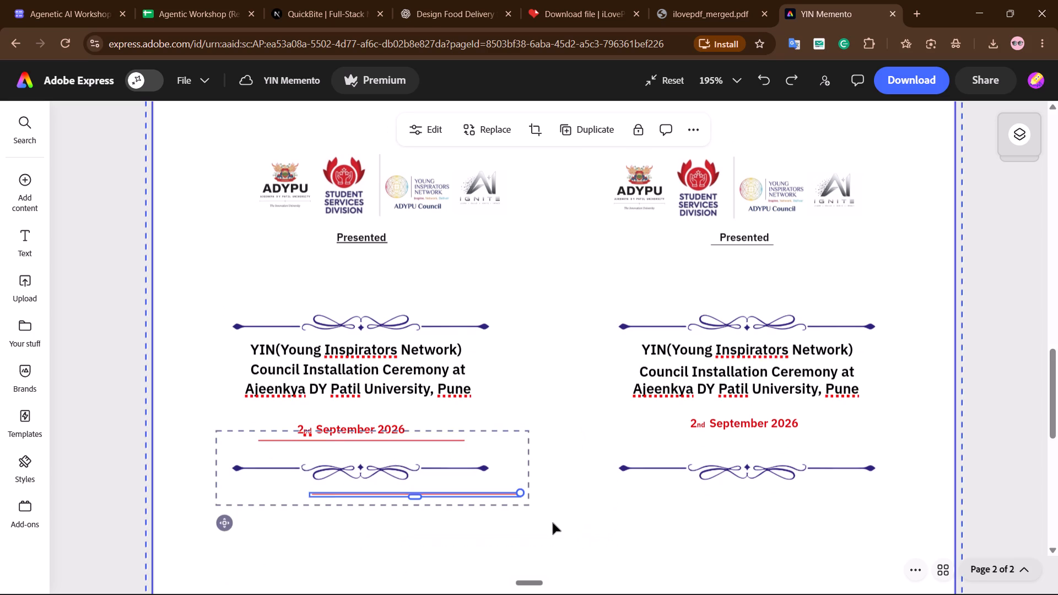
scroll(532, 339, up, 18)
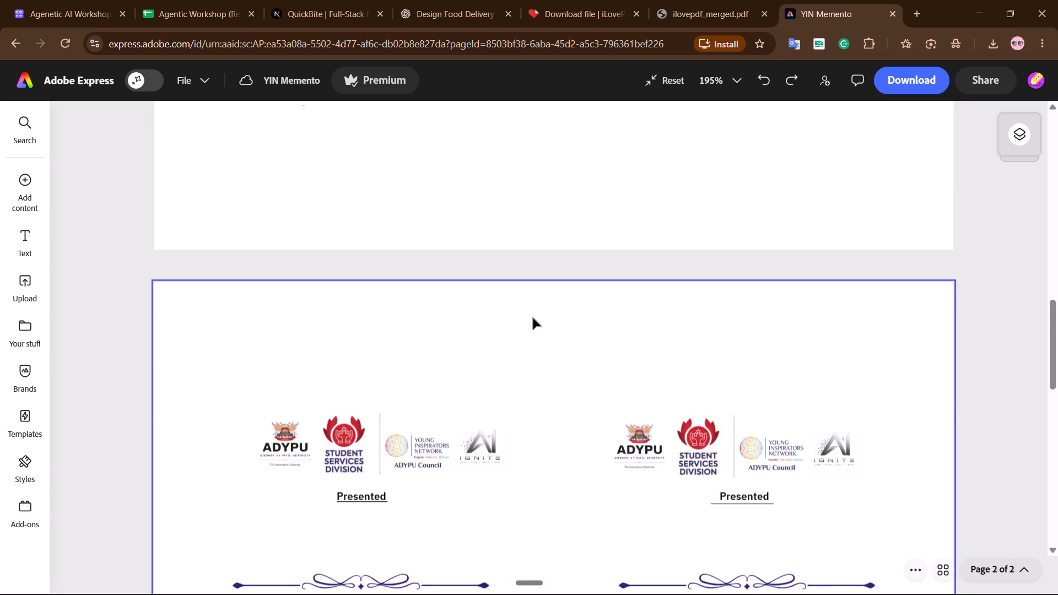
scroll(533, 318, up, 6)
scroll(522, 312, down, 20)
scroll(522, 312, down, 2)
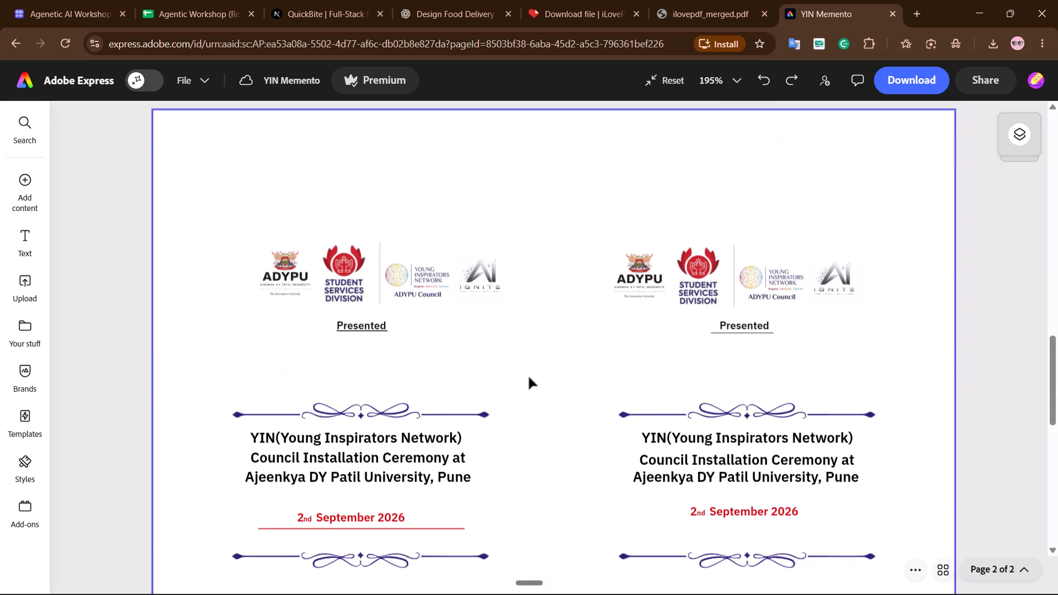
Copy the red line under the left memento's date on page 2 and paste a duplicate of it.
click(443, 430)
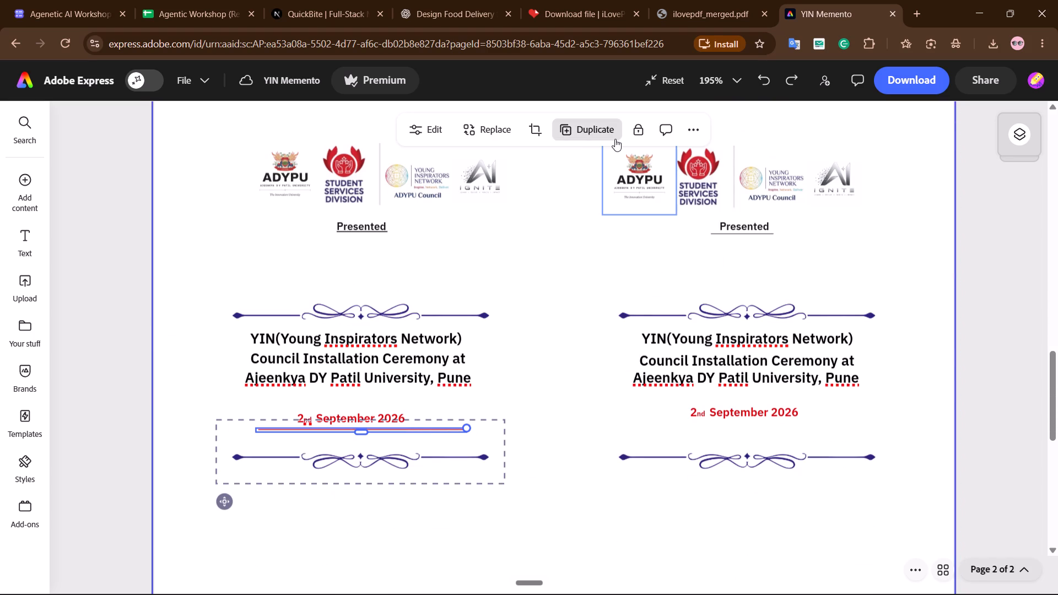
key(ctrl+c)
click(732, 506)
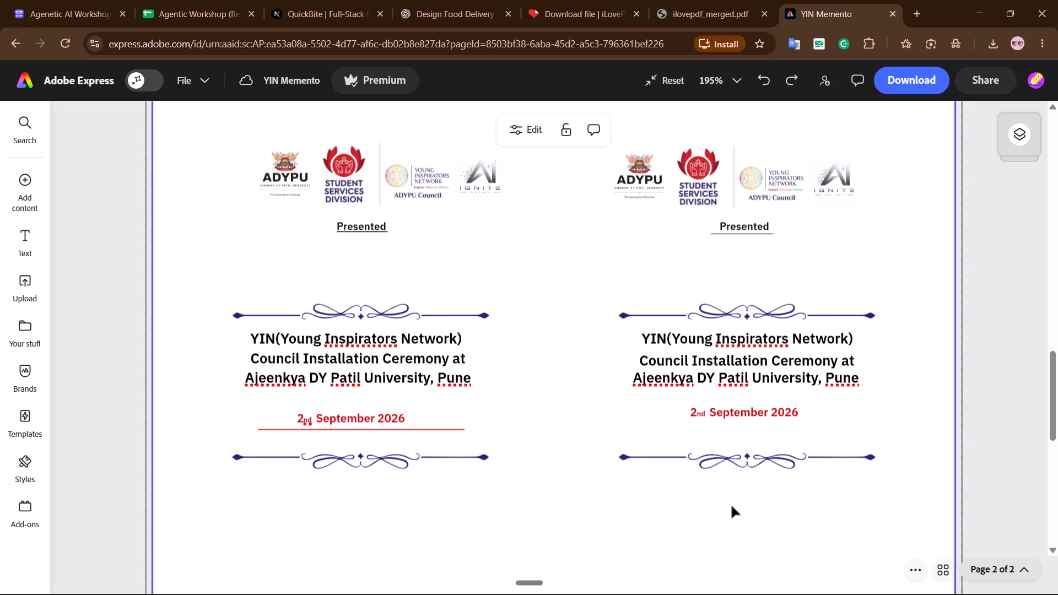
key(ctrl+v)
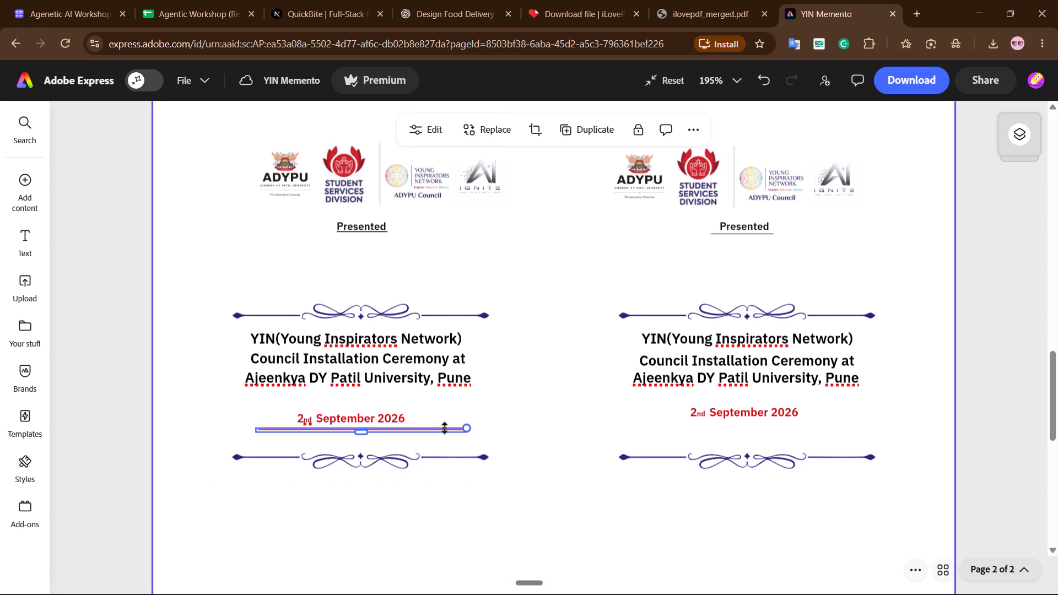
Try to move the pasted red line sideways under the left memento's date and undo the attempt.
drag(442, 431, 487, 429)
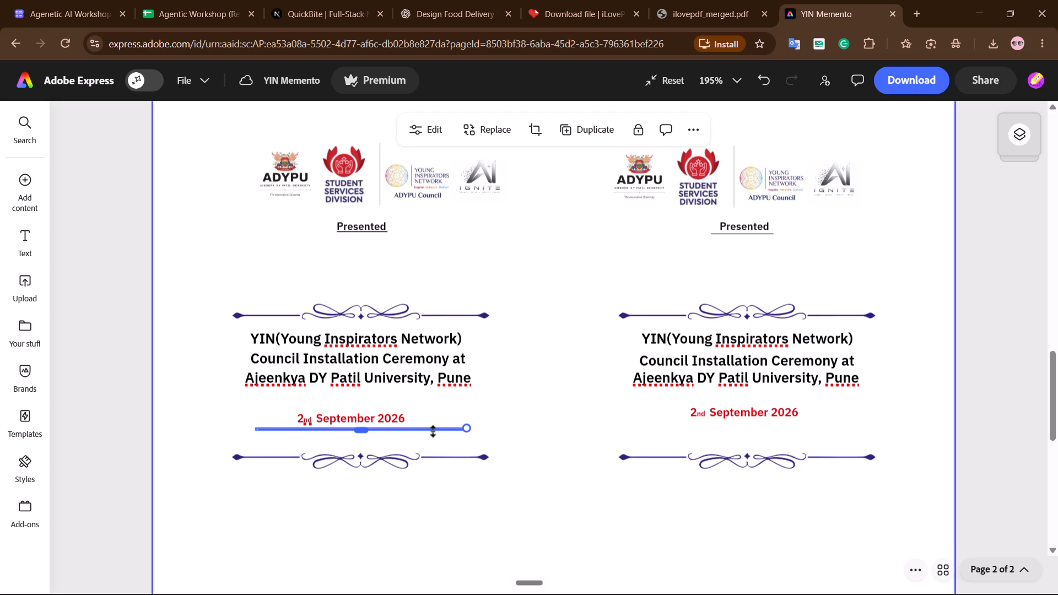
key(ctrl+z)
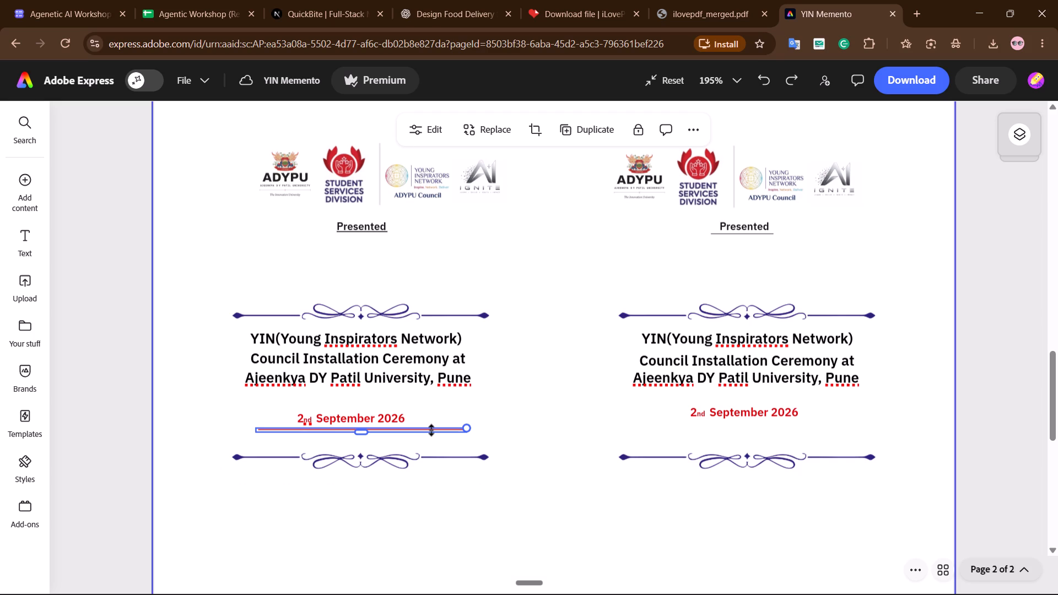
Move the left memento's lower divider group down out of the way and place the loose red line under the right memento's date.
drag(435, 434, 445, 437)
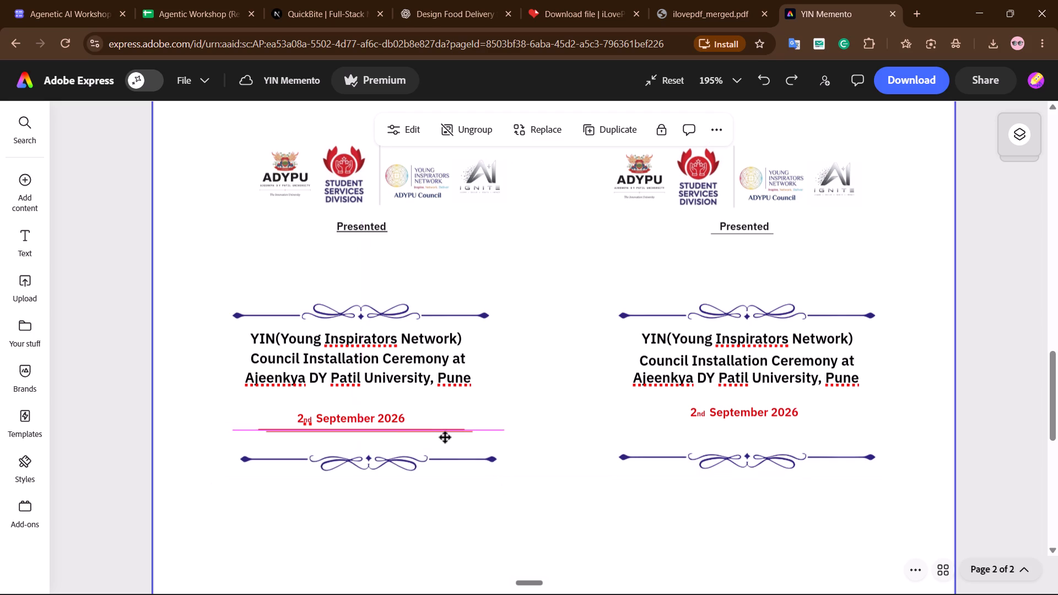
drag(445, 437, 440, 517)
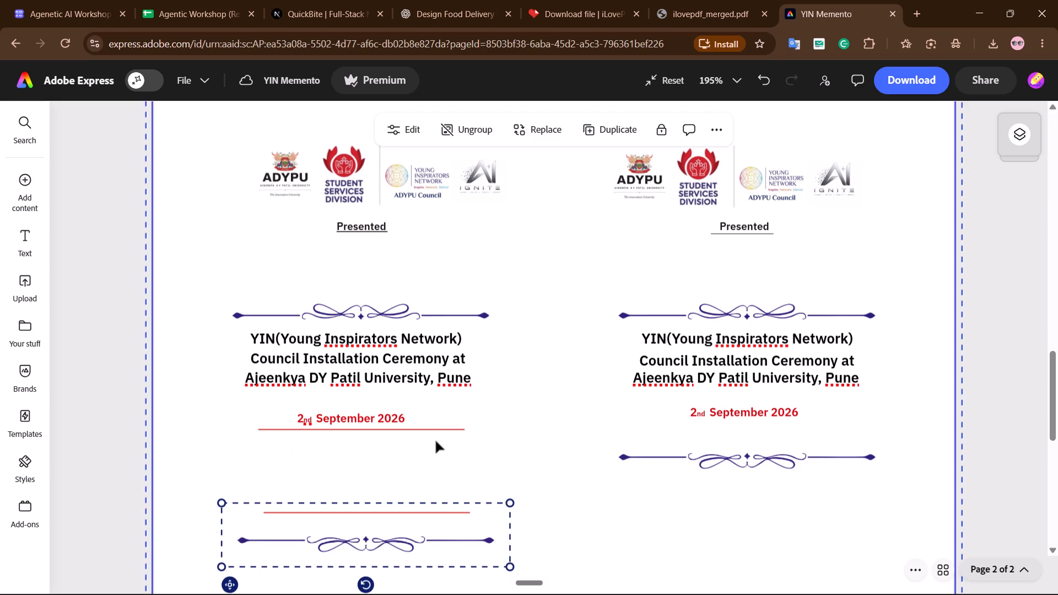
drag(435, 428, 807, 424)
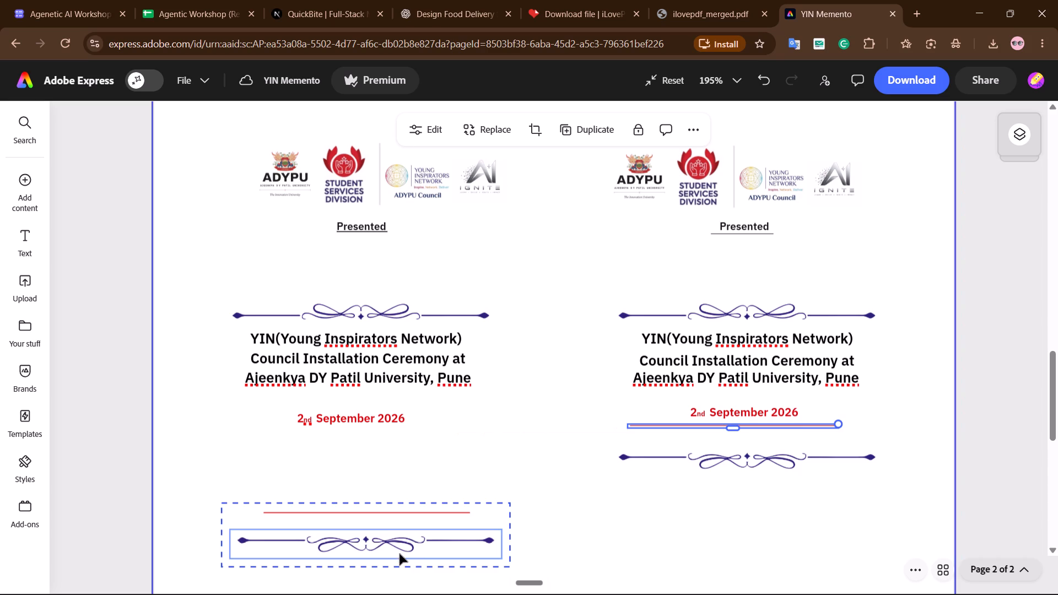
Move the lower divider and red line group back up beneath the left memento's date.
drag(479, 518, 462, 455)
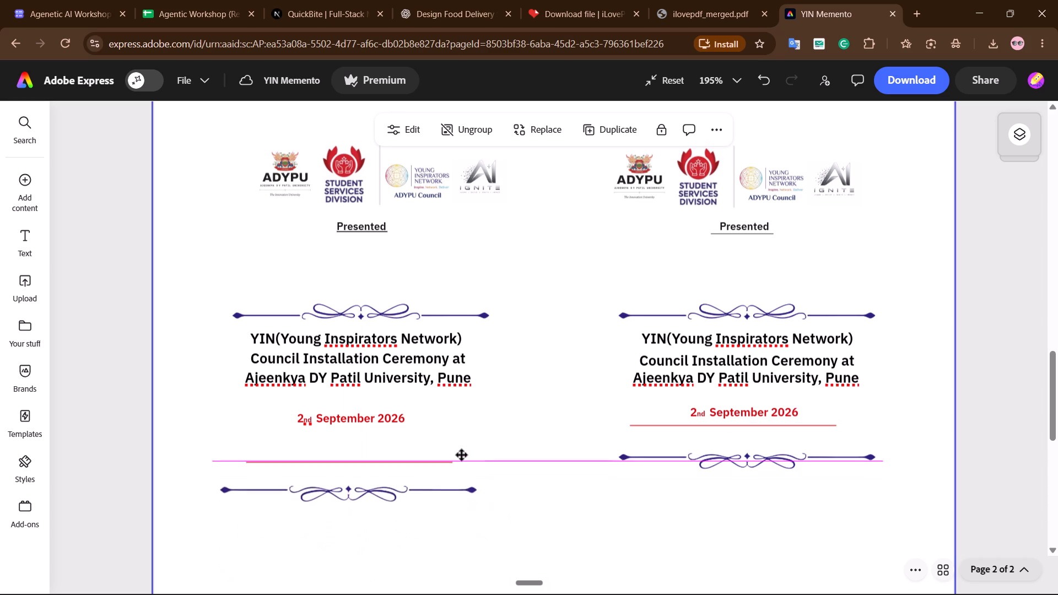
drag(462, 455, 462, 437)
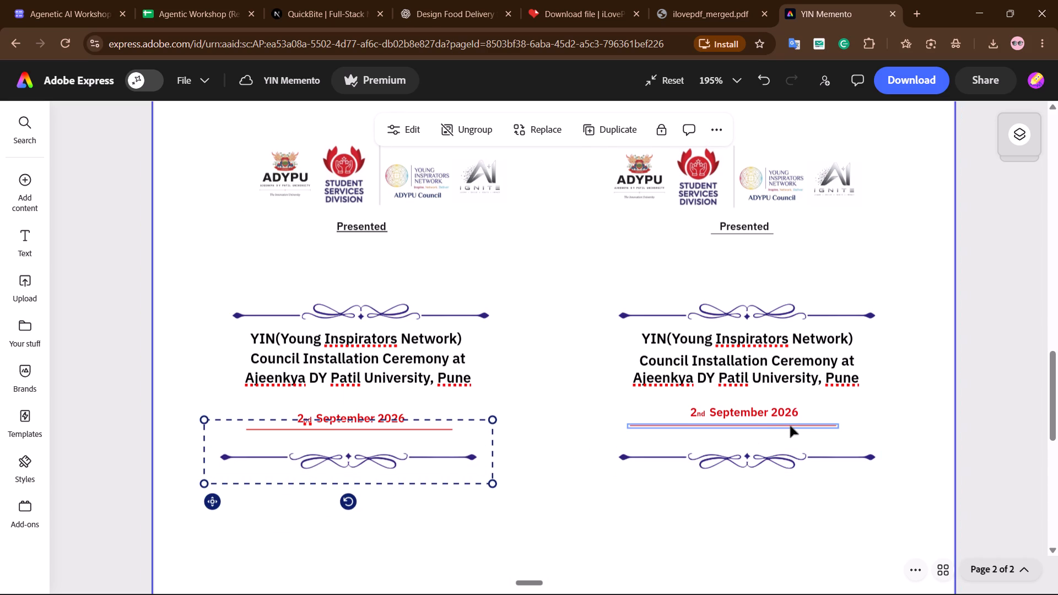
Shift the red line under the right memento's date so it is centred beneath the date.
drag(792, 426, 805, 423)
click(813, 511)
Replace the right memento's date on page 2 with 30 October 2026 copied from the left memento on page 1.
scroll(813, 511, up, 3)
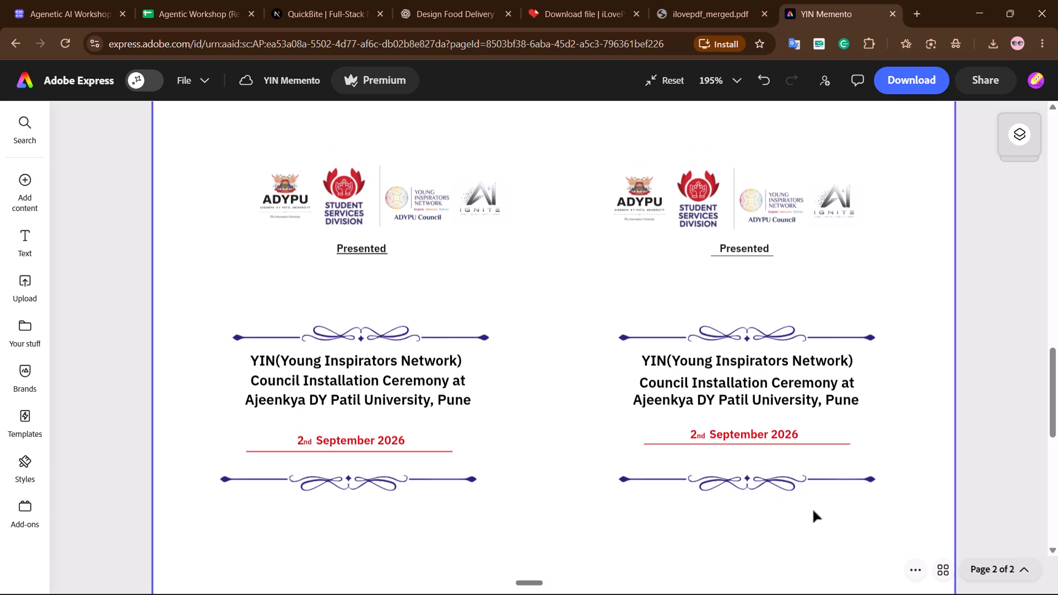
scroll(813, 511, up, 3)
click(711, 473)
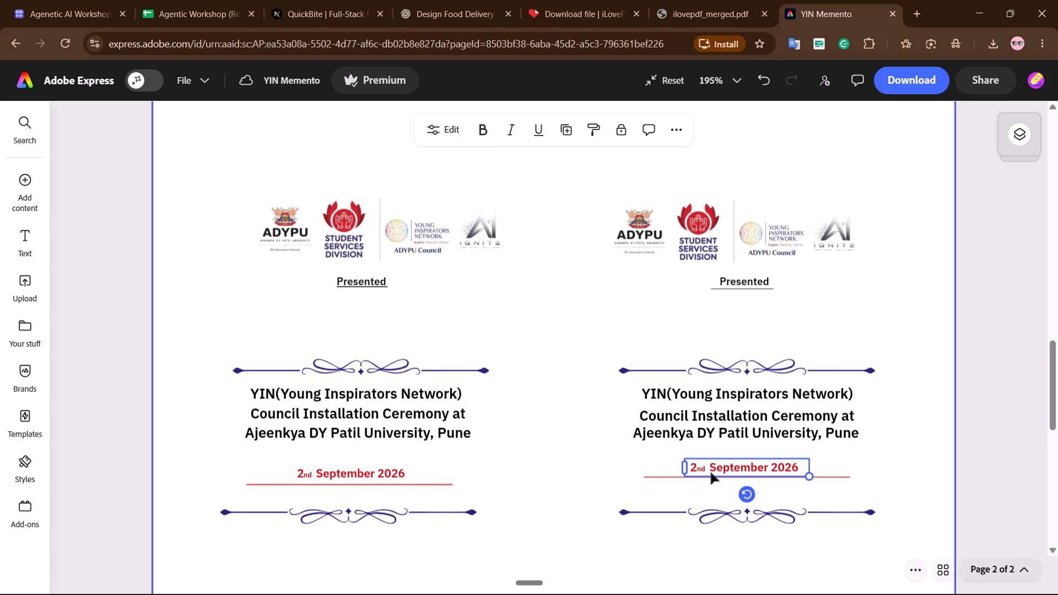
scroll(529, 343, up, 12)
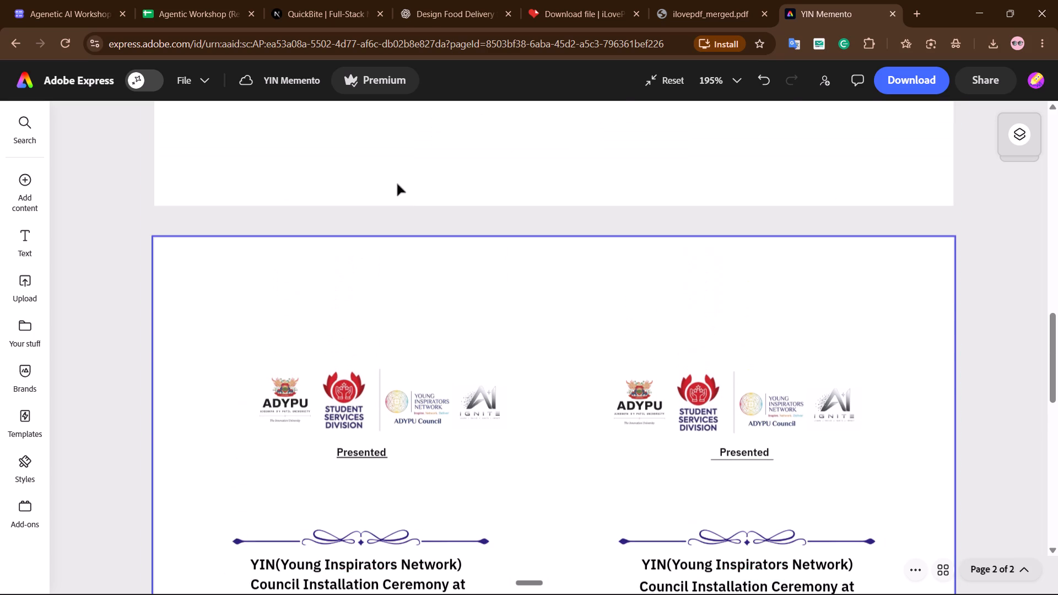
scroll(397, 184, up, 10)
click(369, 130)
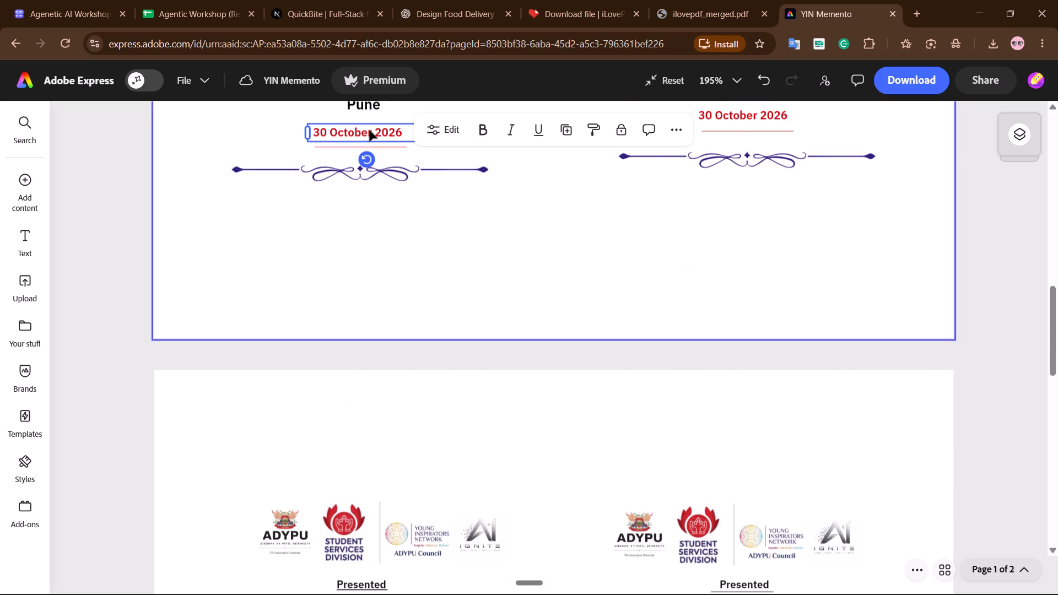
triple_click(369, 130)
key(ctrl+c)
scroll(471, 342, down, 8)
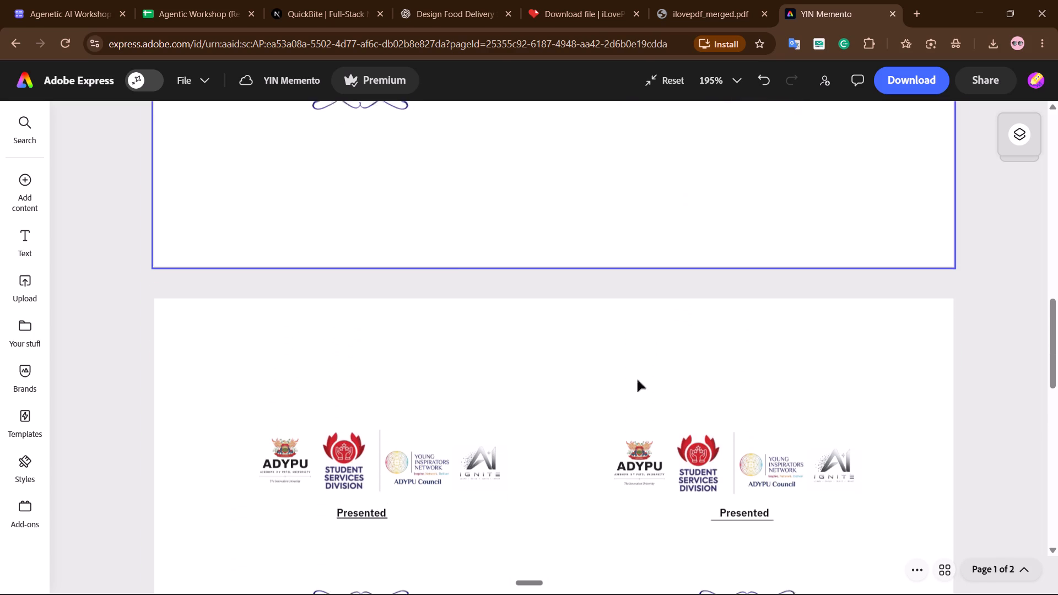
scroll(638, 380, down, 11)
triple_click(771, 516)
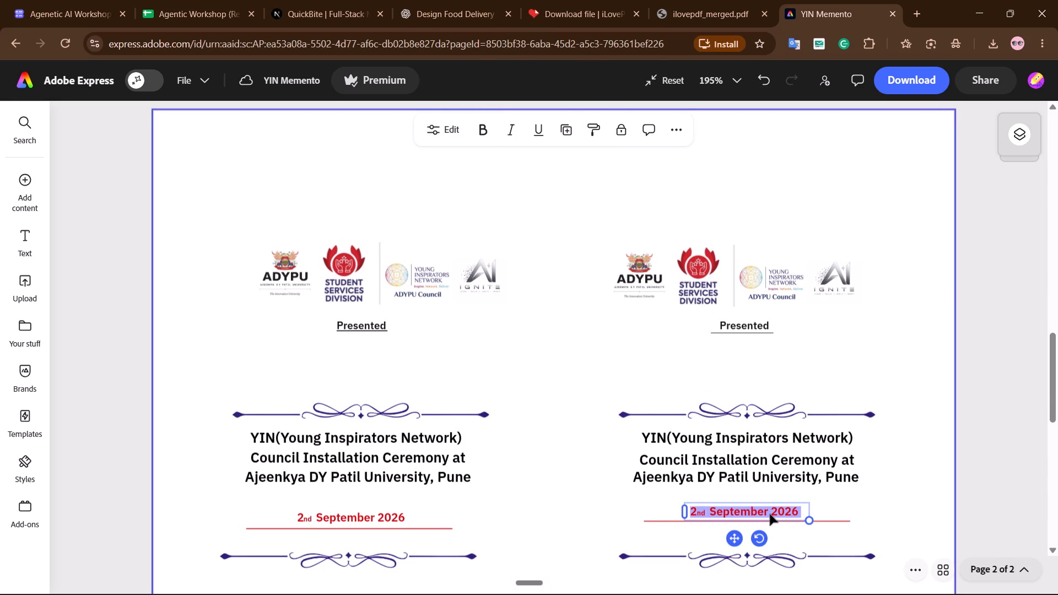
key(ctrl+v)
Paste 30 October 2026 into the left memento's date on page 2.
triple_click(364, 515)
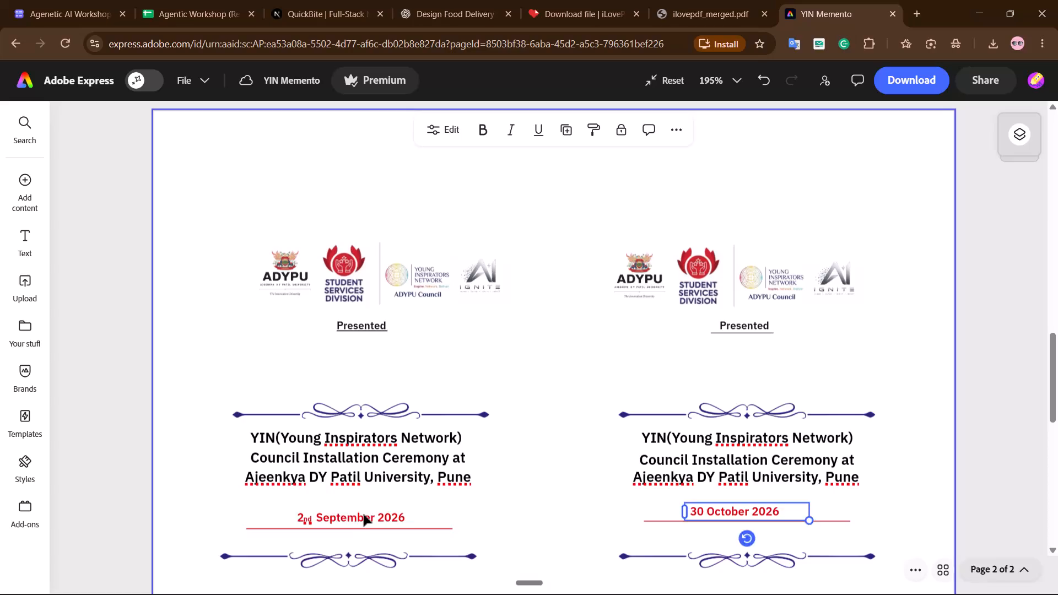
key(ctrl+v)
click(486, 515)
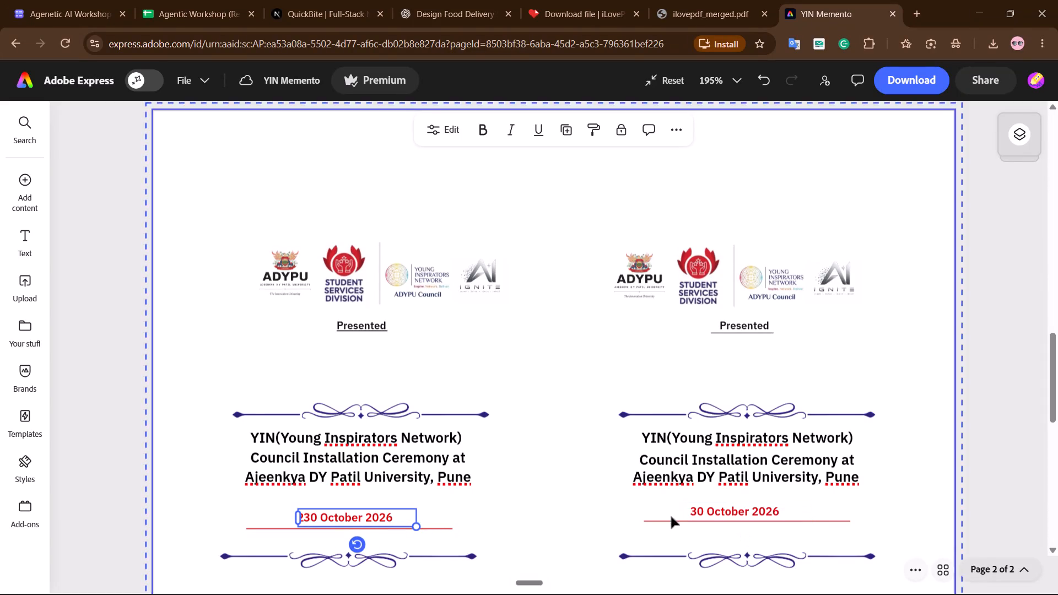
Centre the right memento's date text on page 2, and change the alignment of the left memento's date.
click(762, 511)
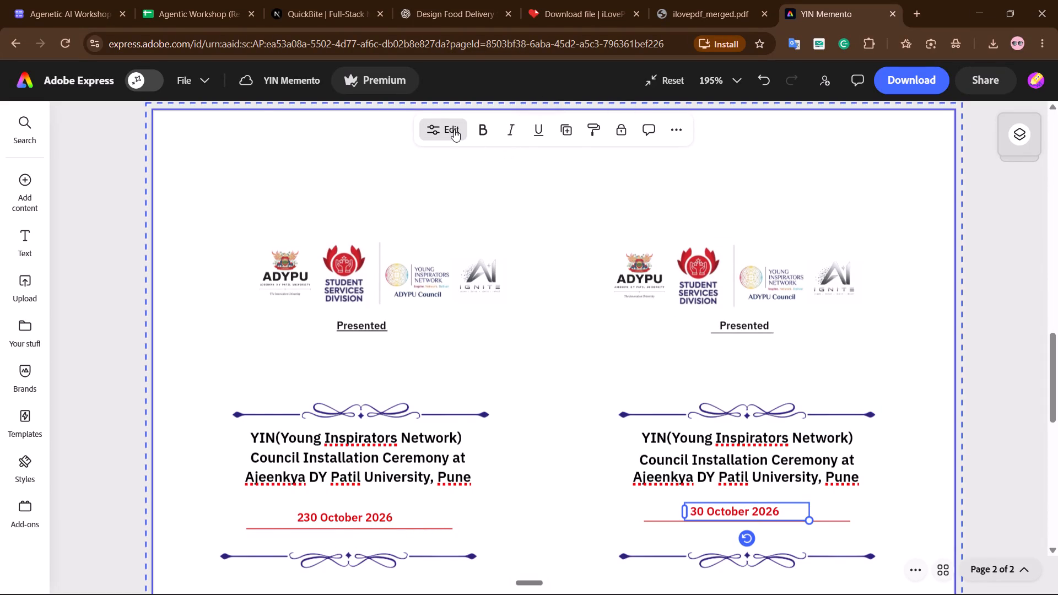
click(454, 129)
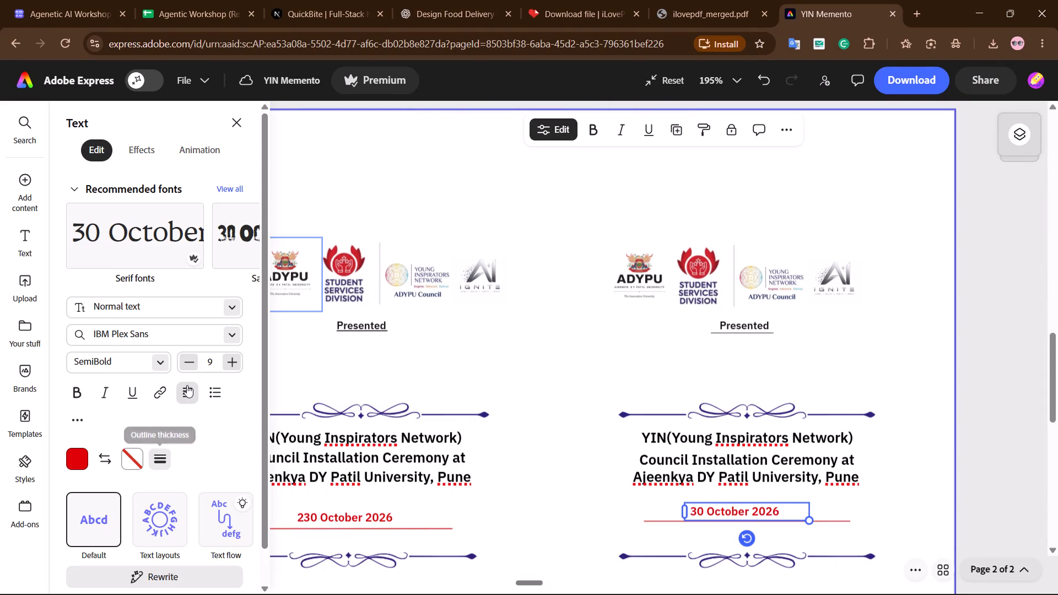
click(187, 385)
click(344, 520)
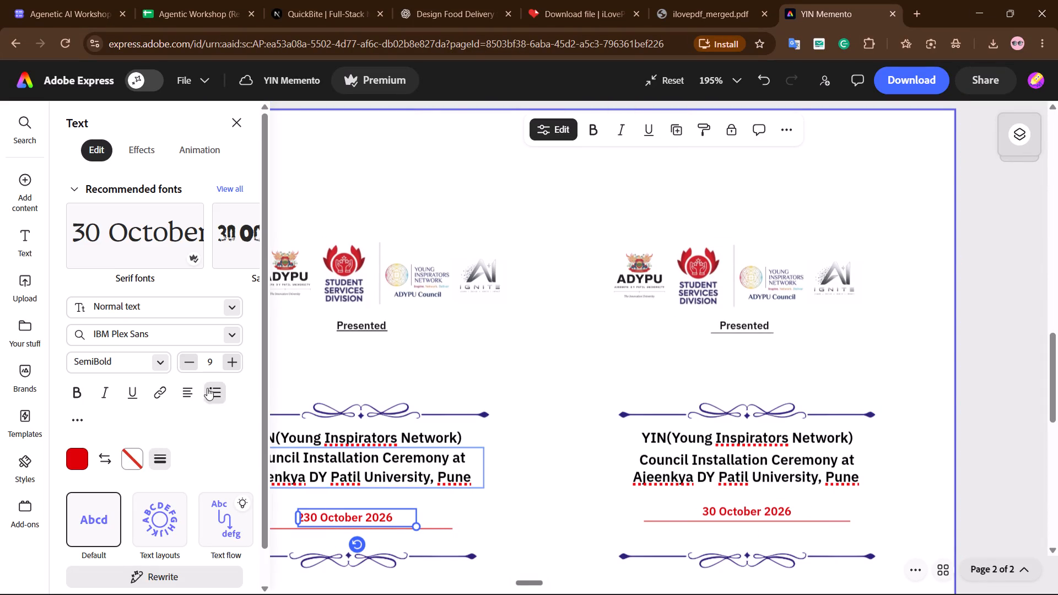
click(190, 395)
click(526, 388)
scroll(526, 388, up, 8)
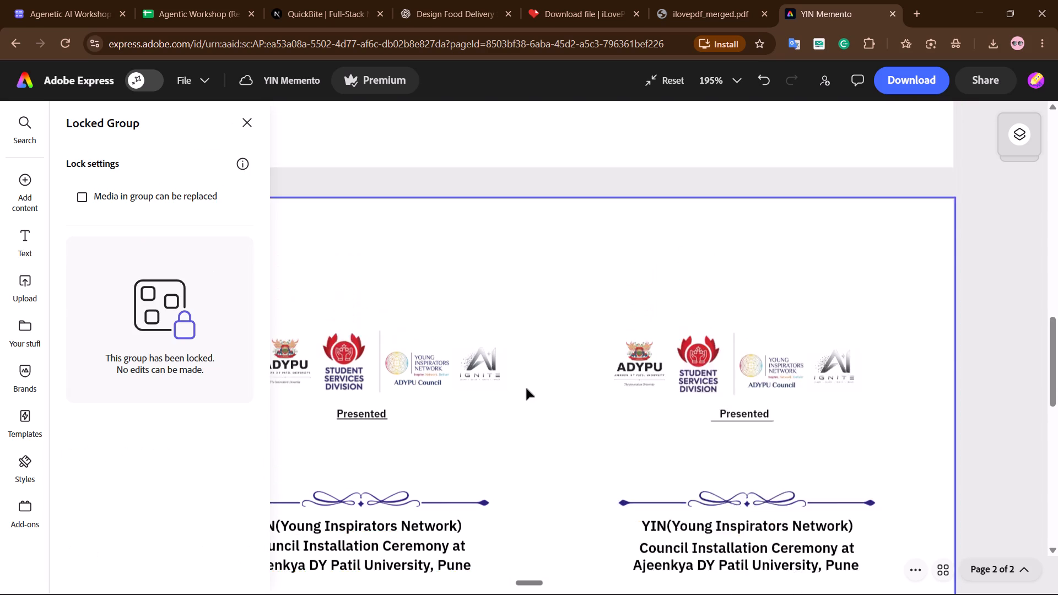
scroll(526, 388, up, 9)
click(251, 124)
Delete the right memento's Council Installation Ceremony line and replace its YIN heading with page 1's text, Agentic AI Workshop at Ajeenkya DY Patil University.
scroll(499, 336, up, 2)
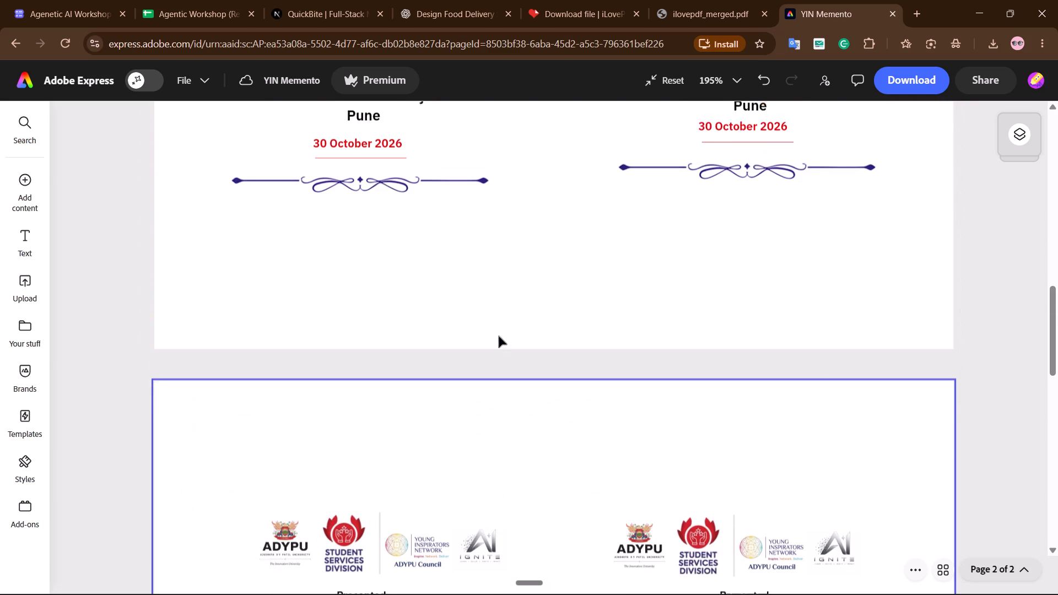
scroll(499, 336, up, 15)
triple_click(722, 301)
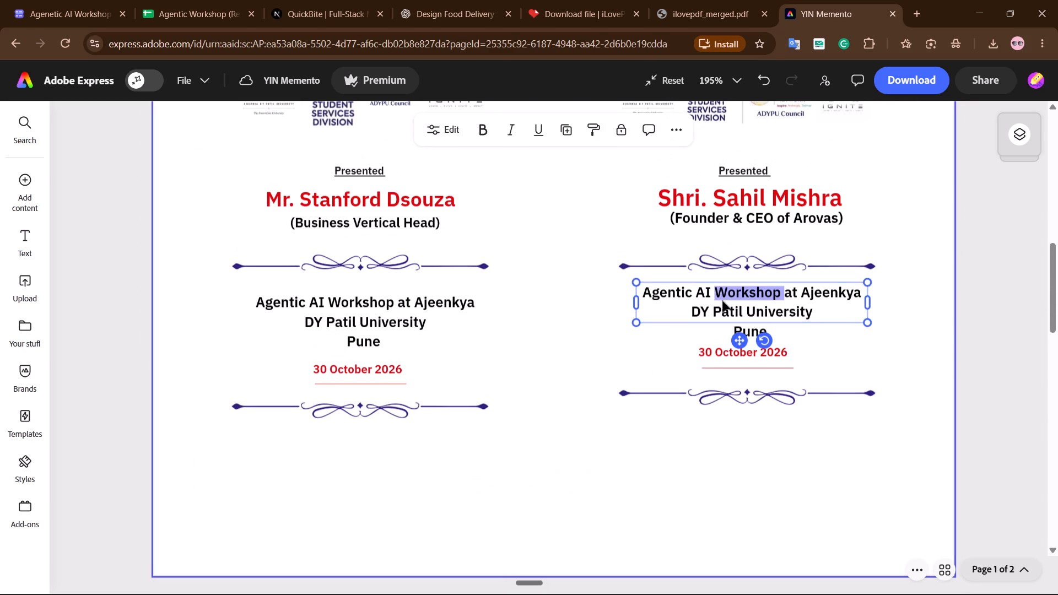
key(ctrl+c)
scroll(736, 408, down, 20)
scroll(736, 408, down, 1)
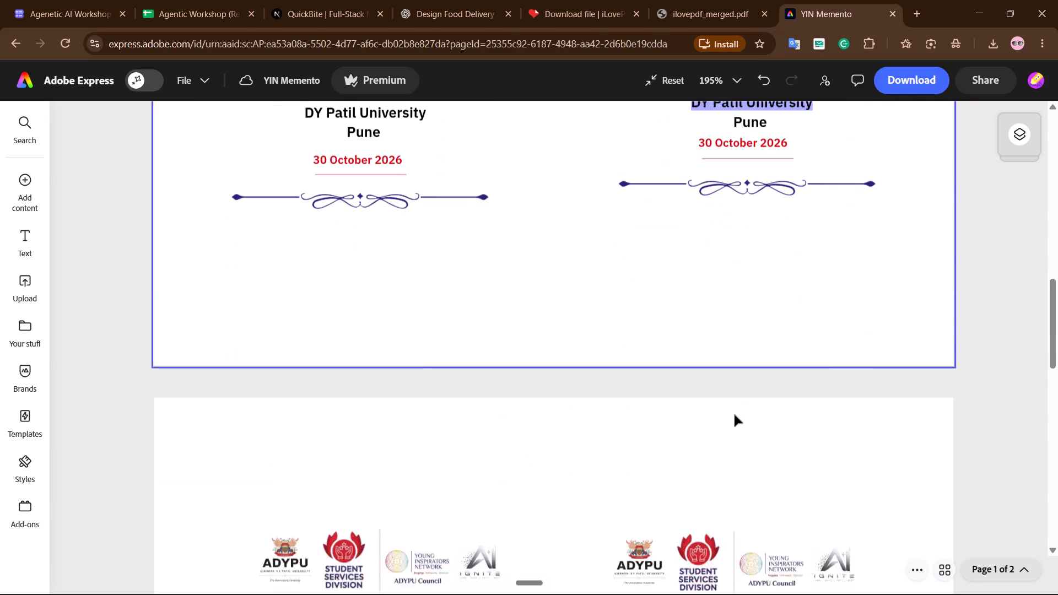
scroll(735, 415, down, 14)
triple_click(732, 427)
click(732, 427)
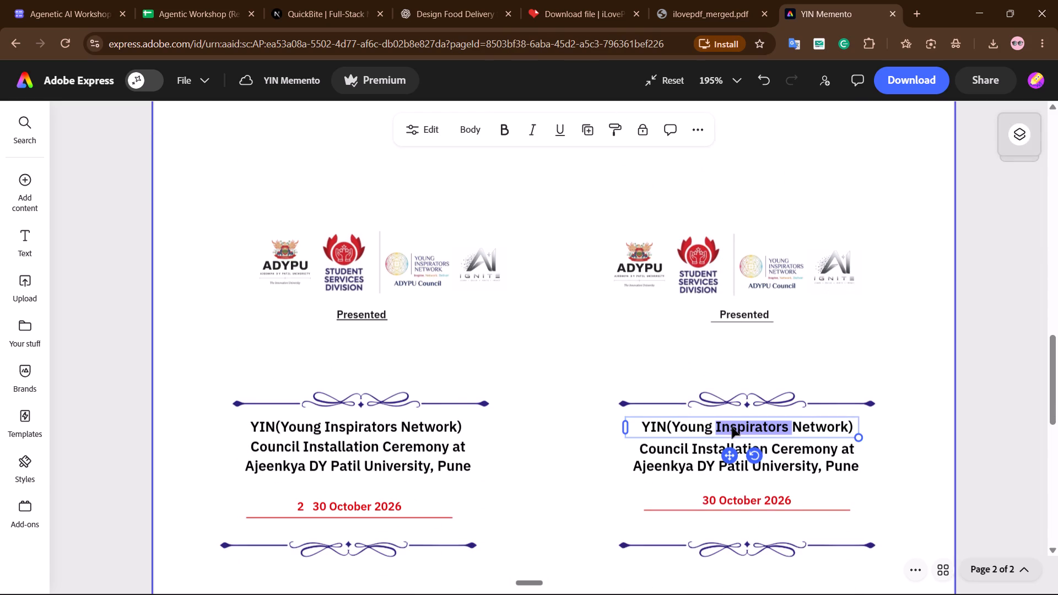
double_click(732, 427)
double_click(725, 425)
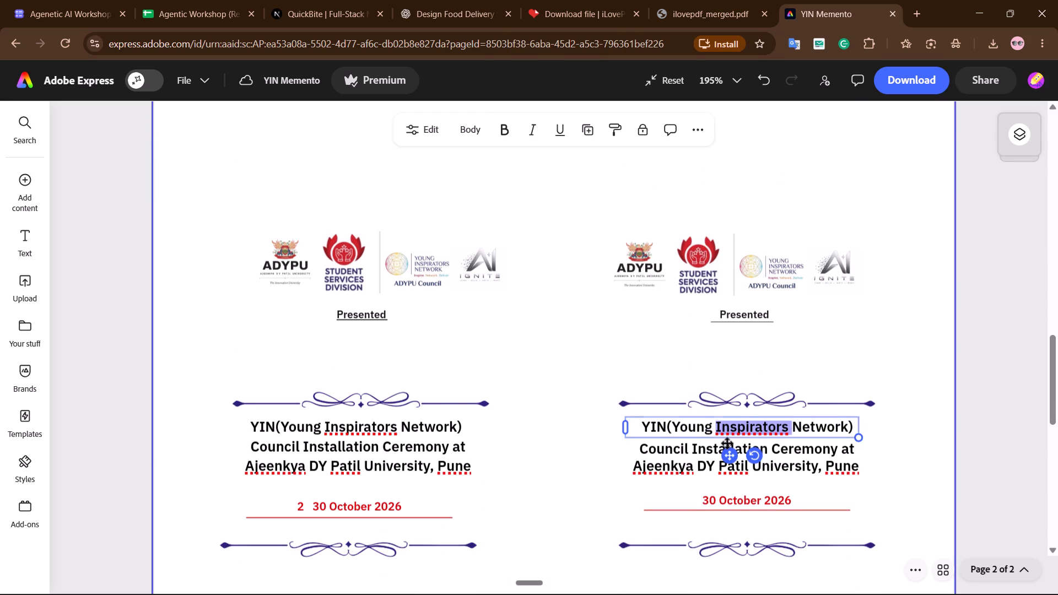
click(709, 453)
click(707, 448)
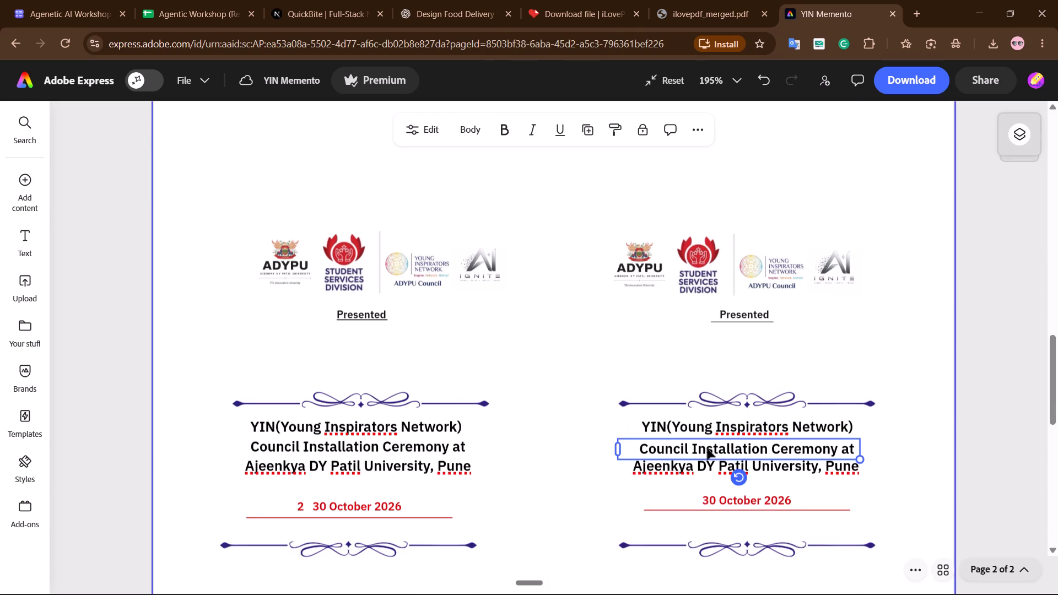
key(Delete)
triple_click(693, 420)
key(ctrl+v)
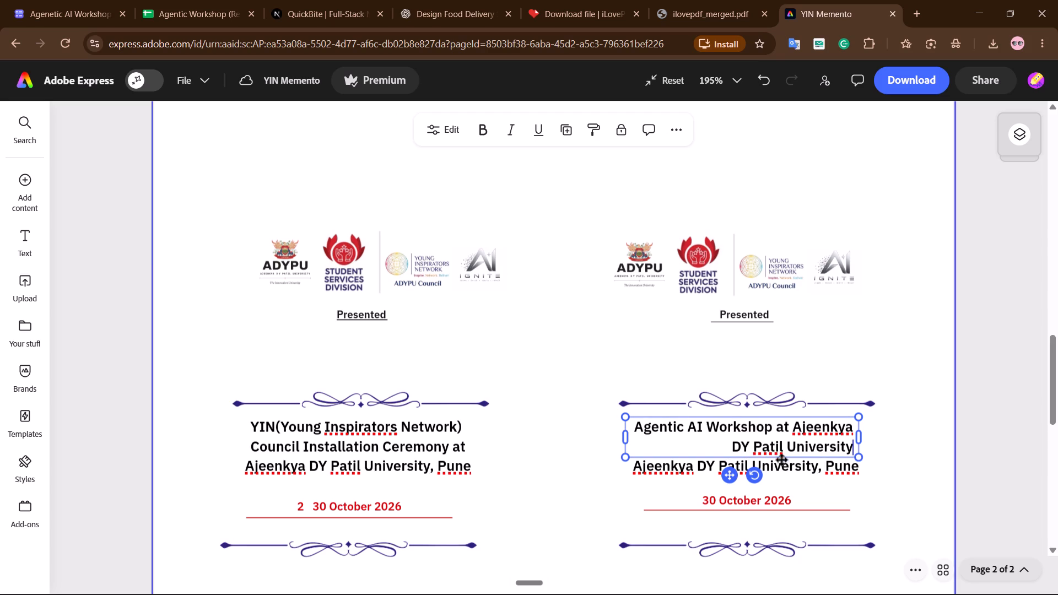
Centre-align the right memento's Agentic AI Workshop at Ajeenkya DY Patil University text.
click(437, 136)
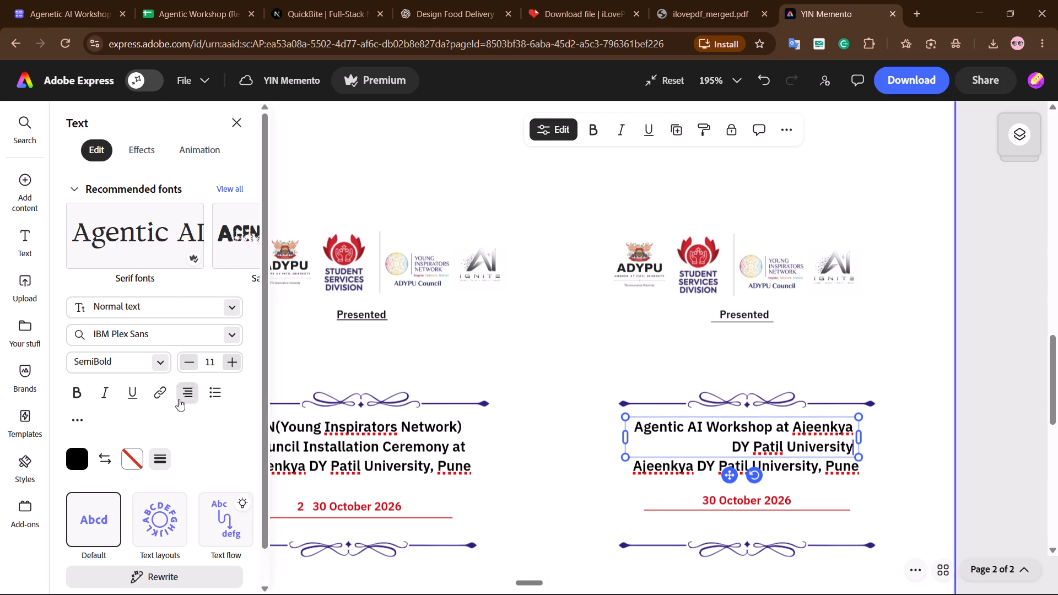
click(182, 398)
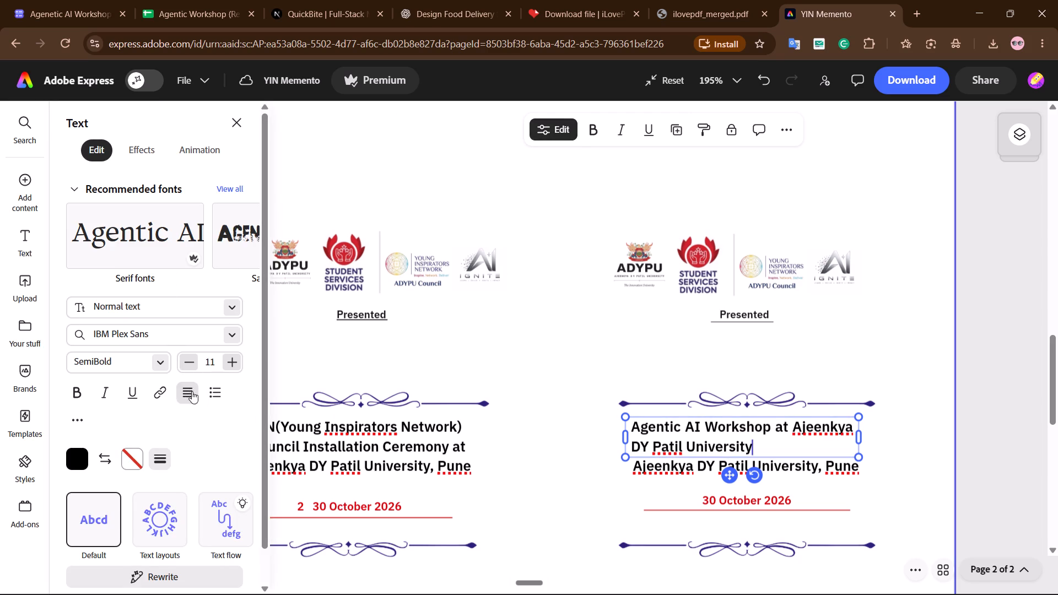
click(189, 391)
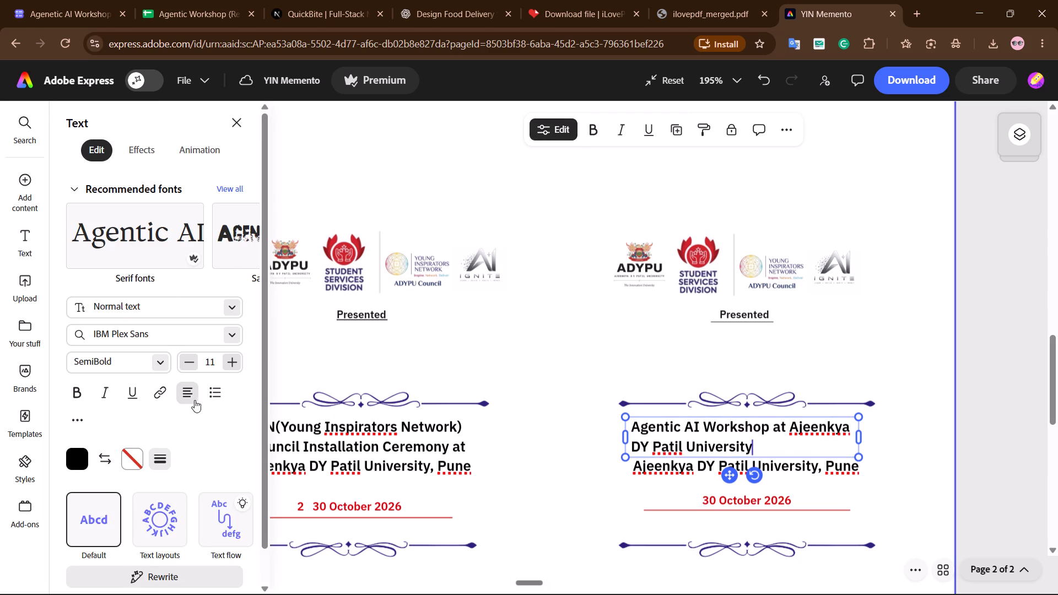
click(189, 397)
click(573, 488)
Compare the heading and university text of page 1's mementos with those on page 2.
scroll(575, 466, up, 11)
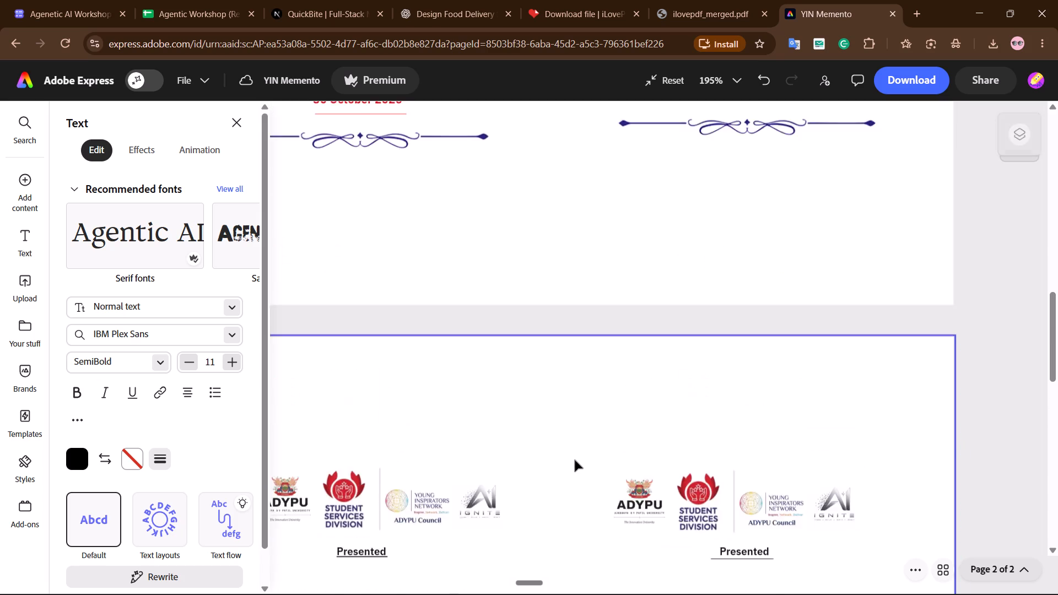
scroll(575, 460, up, 7)
scroll(575, 460, down, 17)
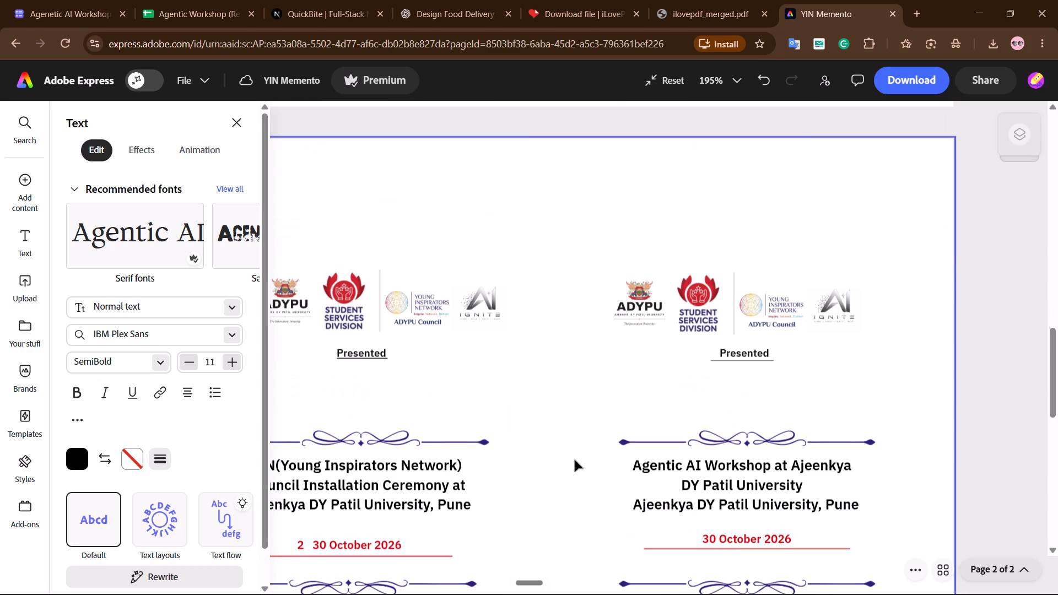
scroll(575, 460, down, 2)
scroll(575, 460, up, 20)
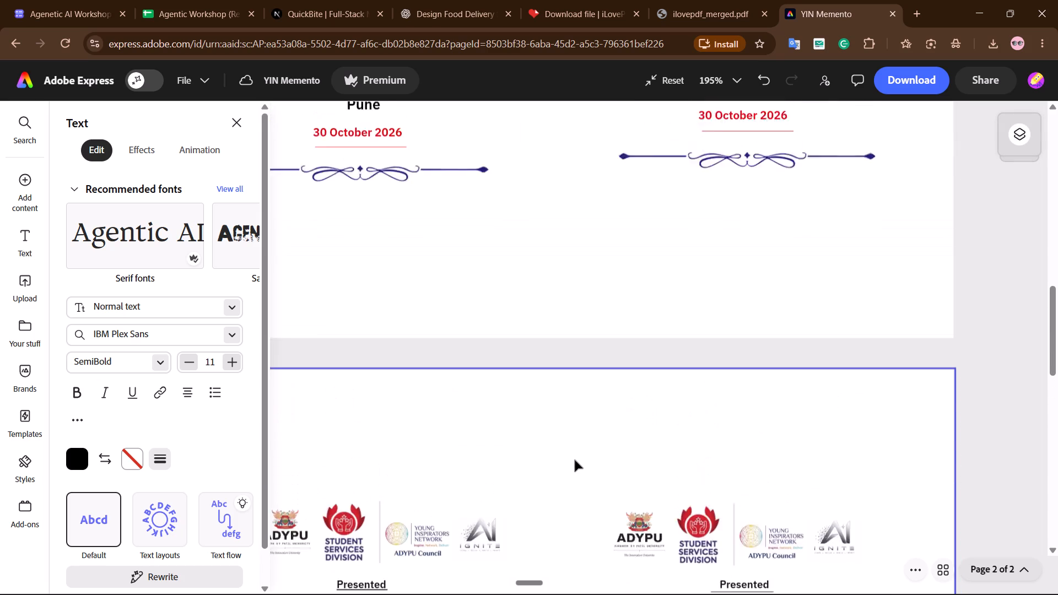
scroll(575, 460, up, 4)
scroll(575, 460, down, 14)
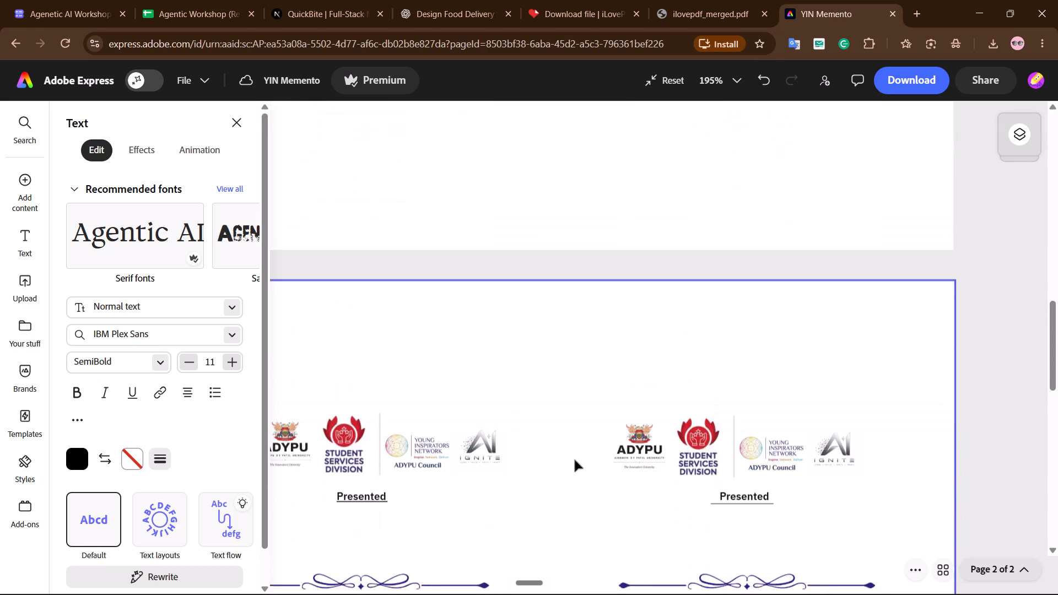
scroll(575, 460, down, 14)
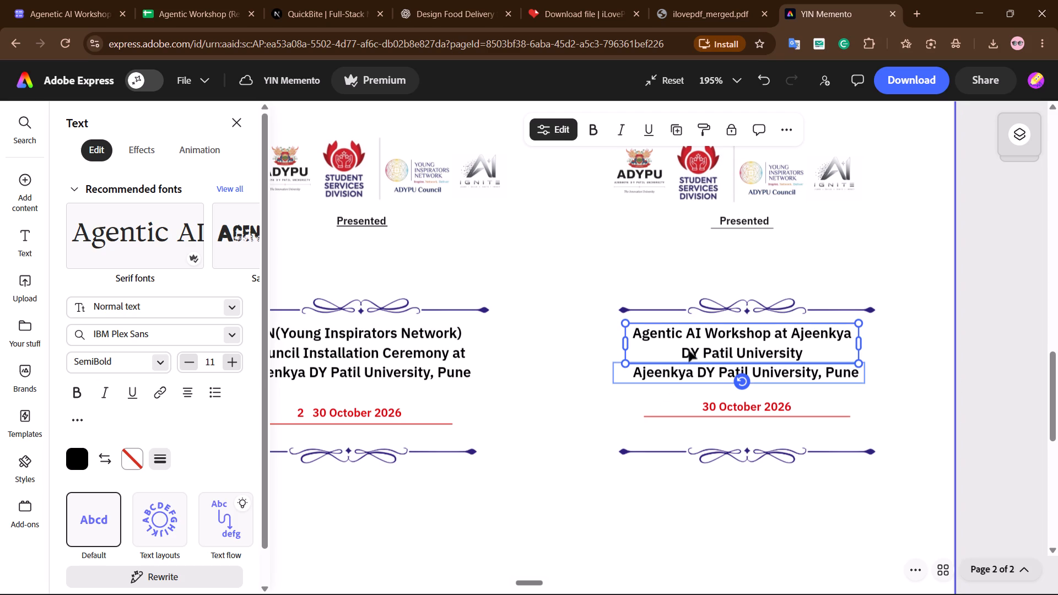
Shorten the right memento's heading to Agentic AI Workshop at, removing its duplicate Ajeenkya DY Patil University text.
click(694, 353)
key(space)
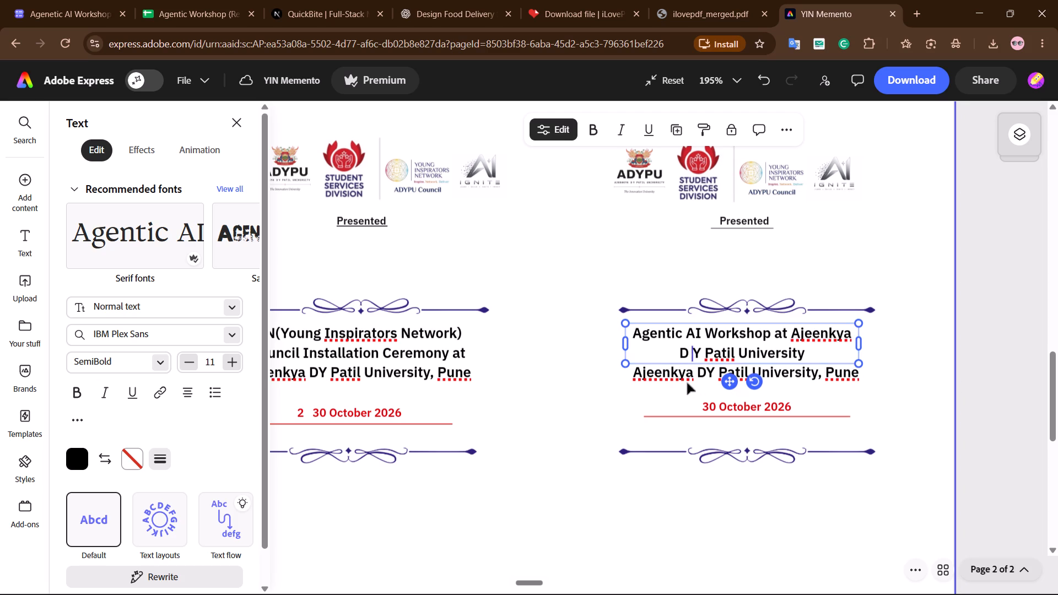
click(673, 372)
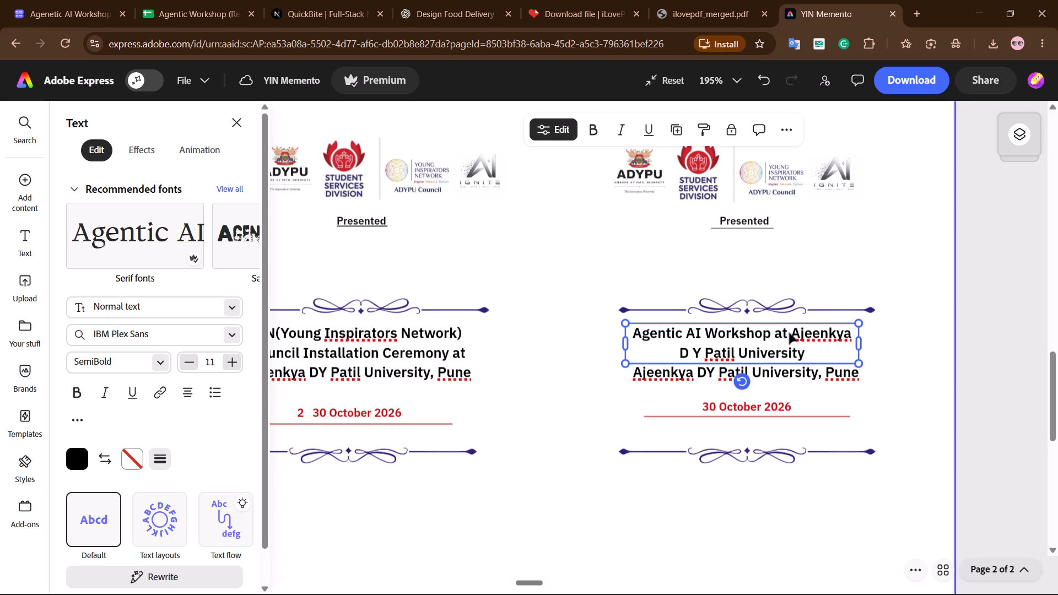
click(789, 333)
click(791, 333)
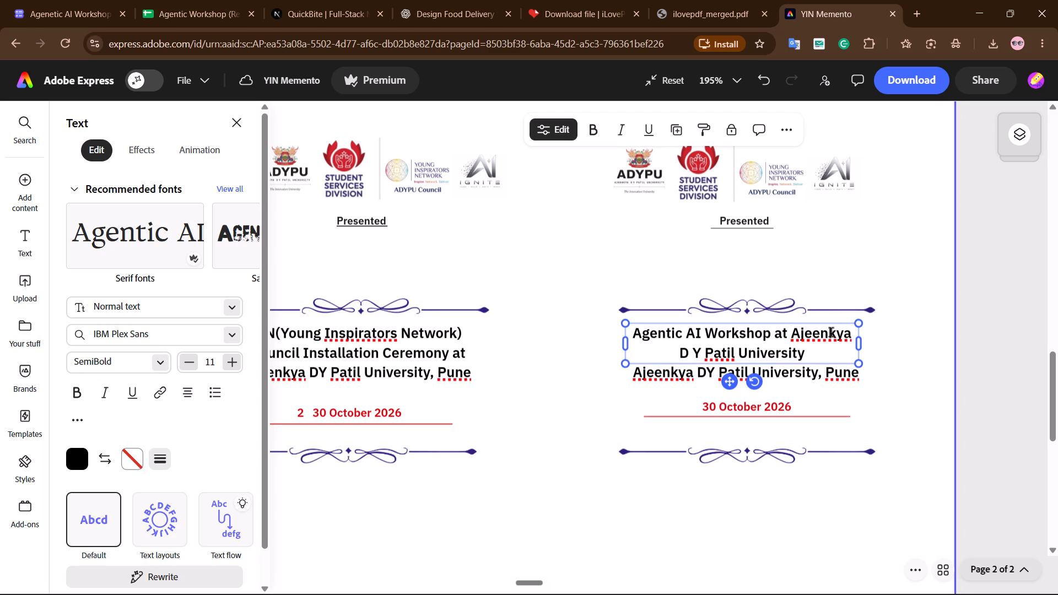
key(Return)
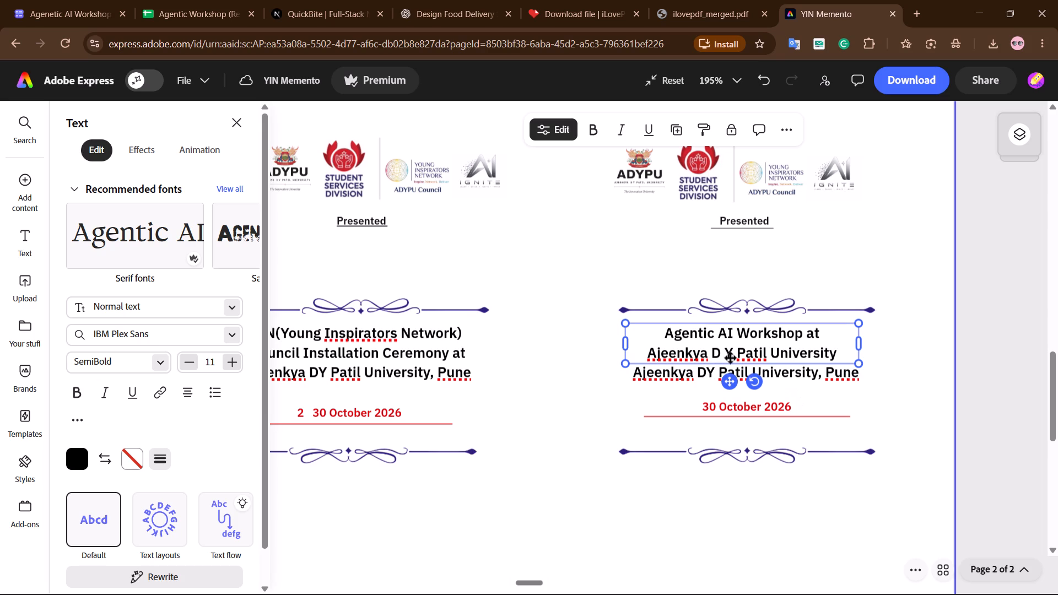
click(731, 358)
click(725, 356)
key(BackSpace)
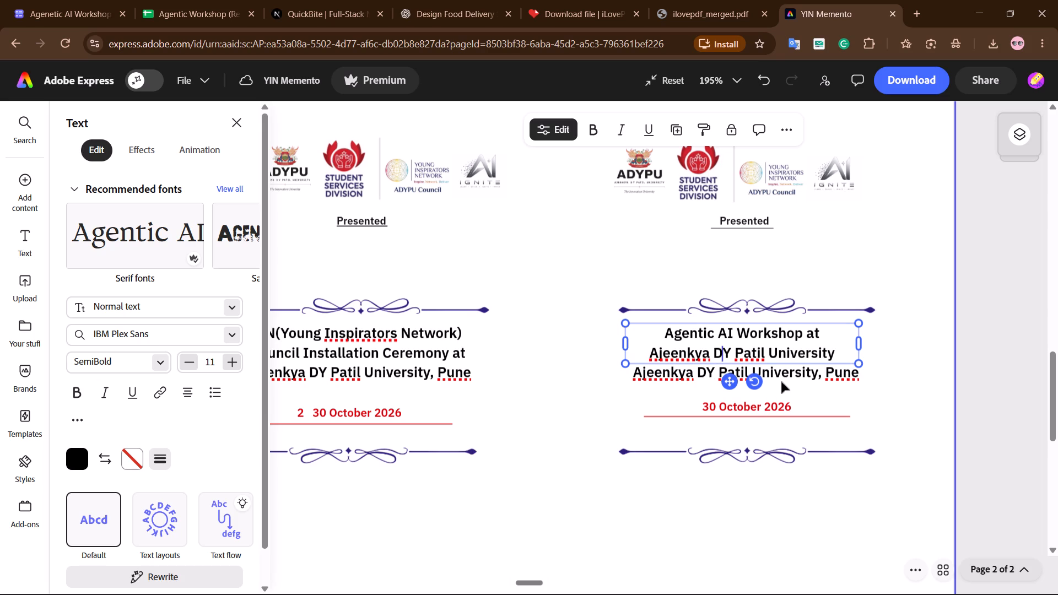
click(786, 372)
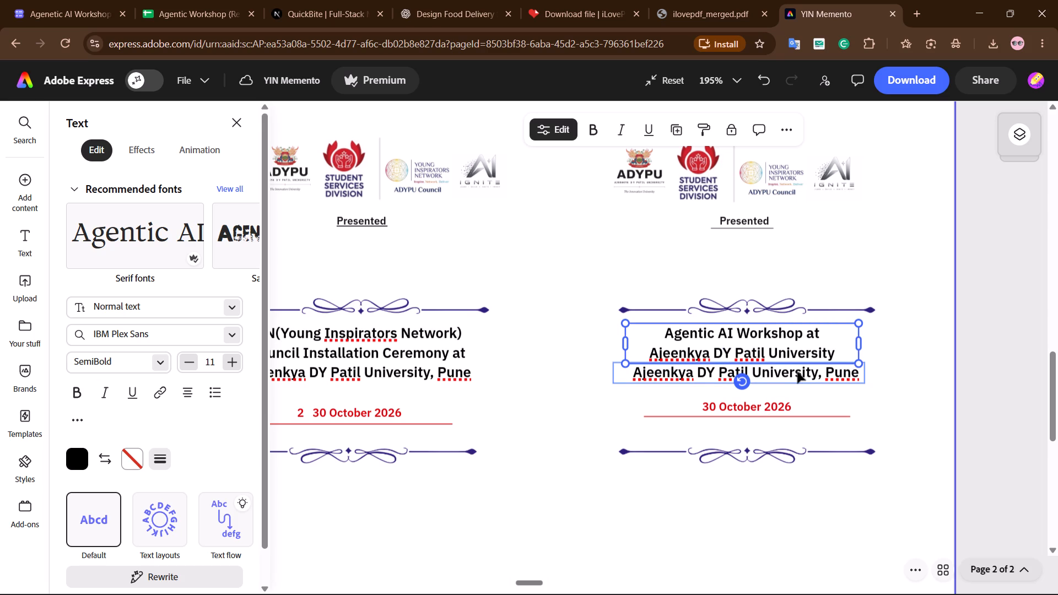
triple_click(835, 352)
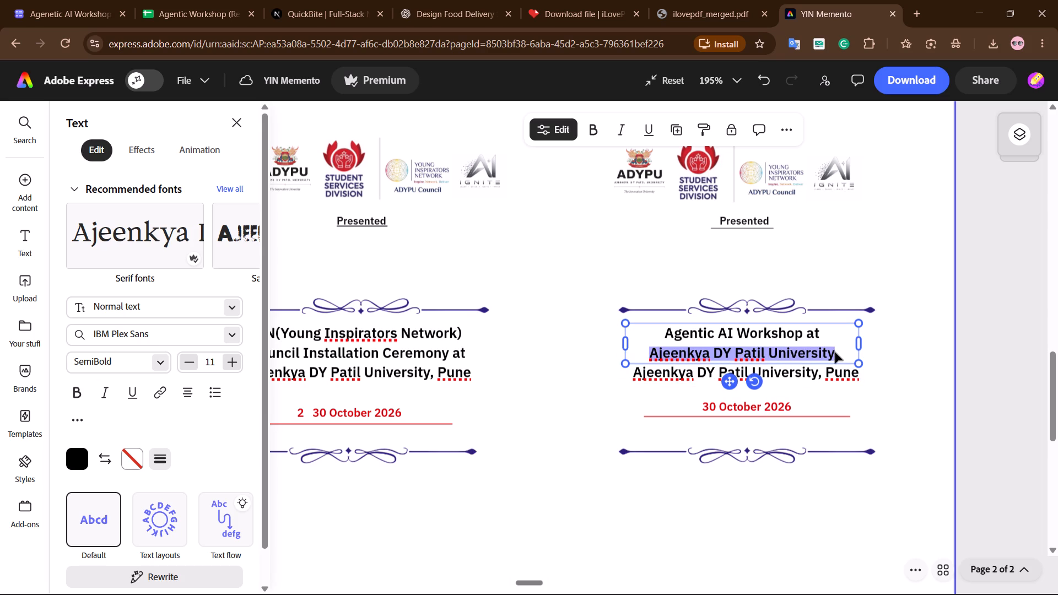
key(BackSpace)
key(BackSpace)
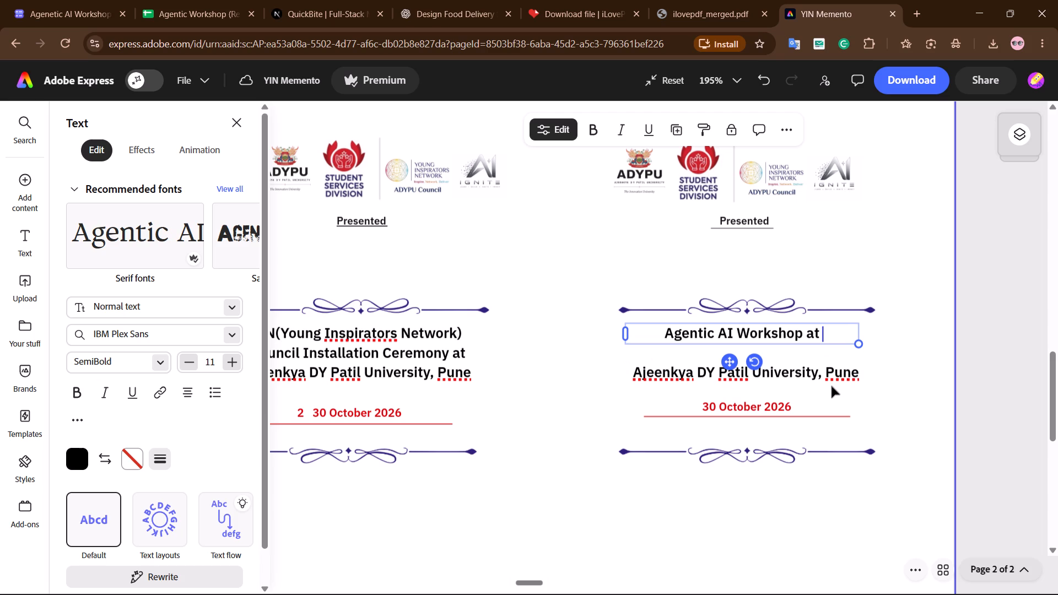
click(831, 390)
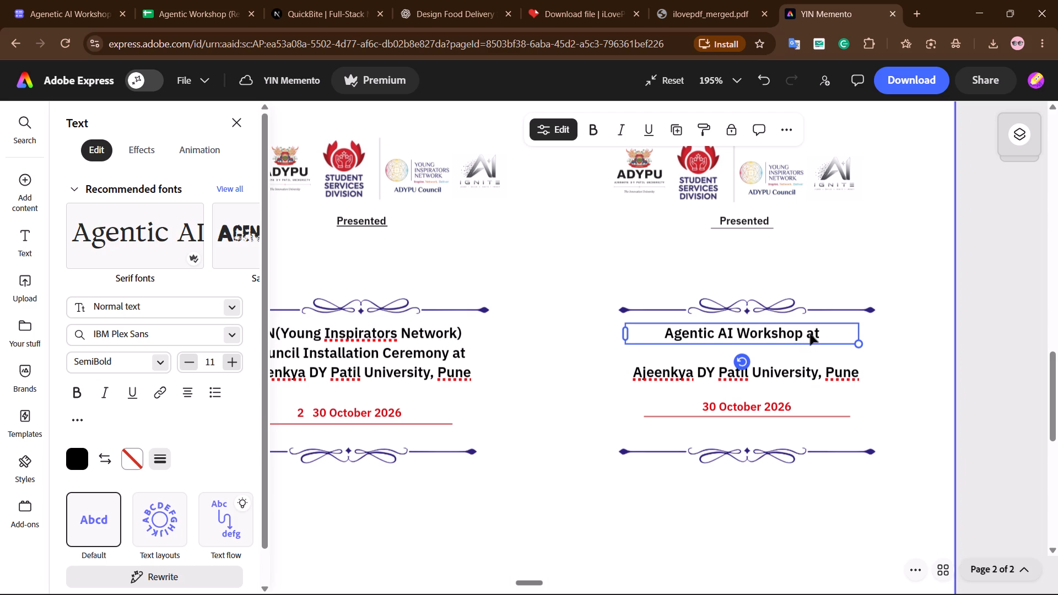
Reposition the right memento's heading, university line and upper ornament into an evenly spaced group above the date.
drag(810, 334, 811, 344)
drag(816, 368, 814, 362)
click(821, 389)
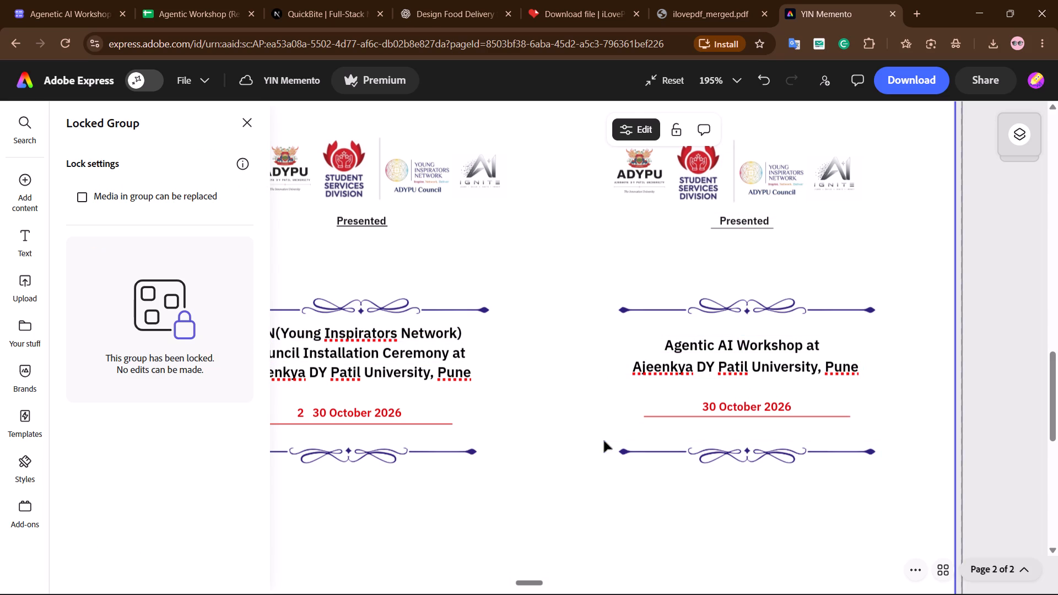
scroll(557, 386, up, 1)
drag(717, 315, 720, 324)
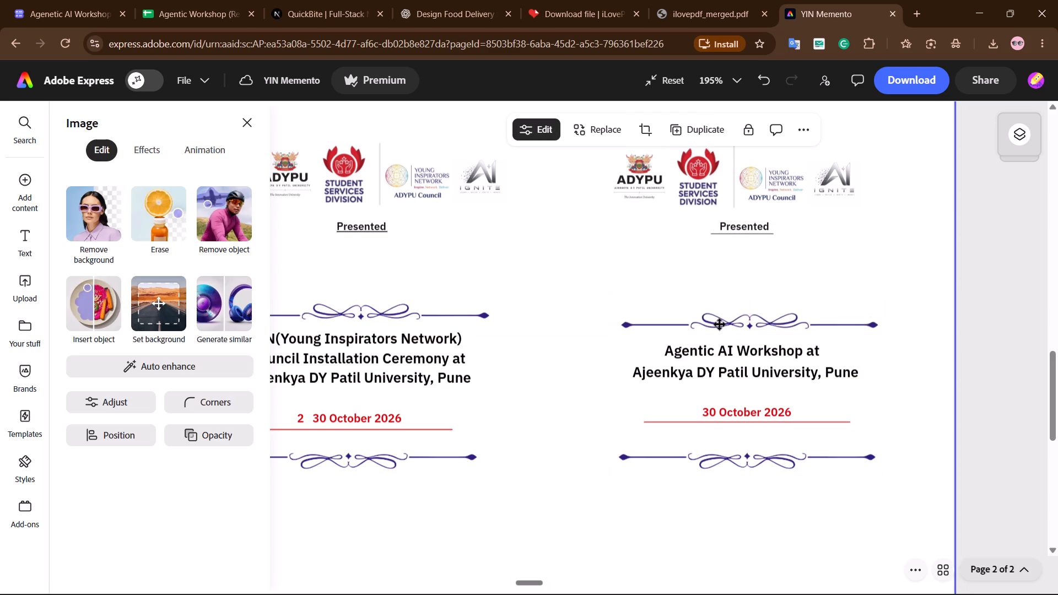
drag(720, 324, 717, 326)
drag(748, 366, 748, 371)
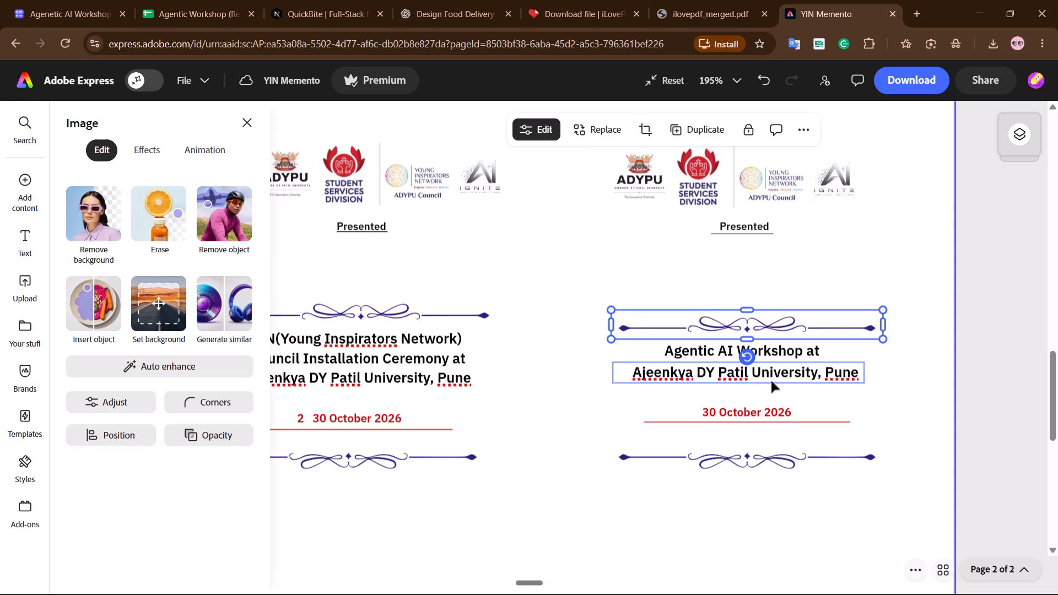
drag(787, 375, 789, 383)
click(780, 353)
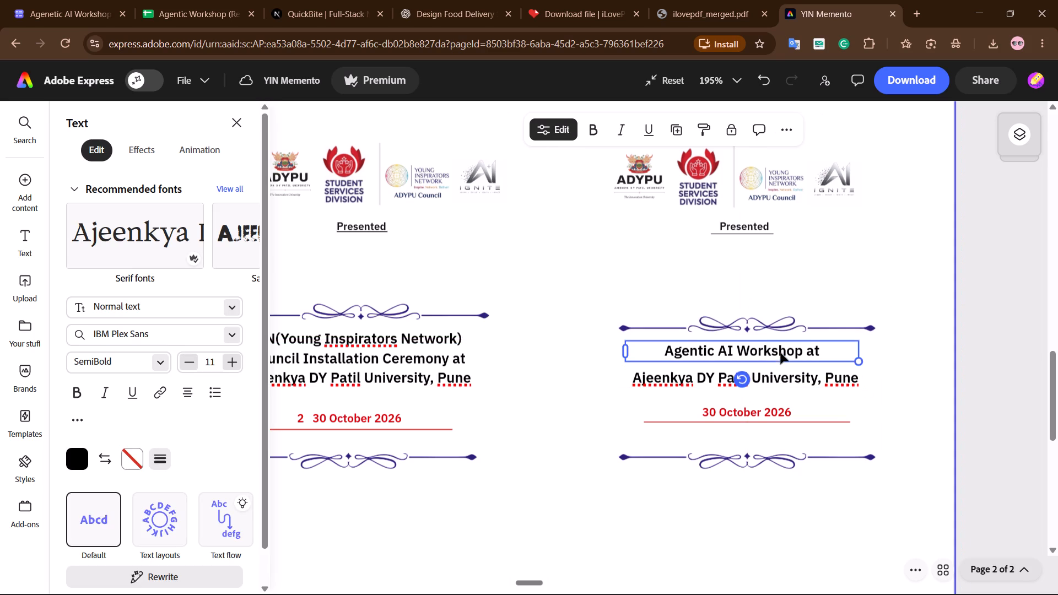
click(586, 405)
drag(518, 404, 627, 401)
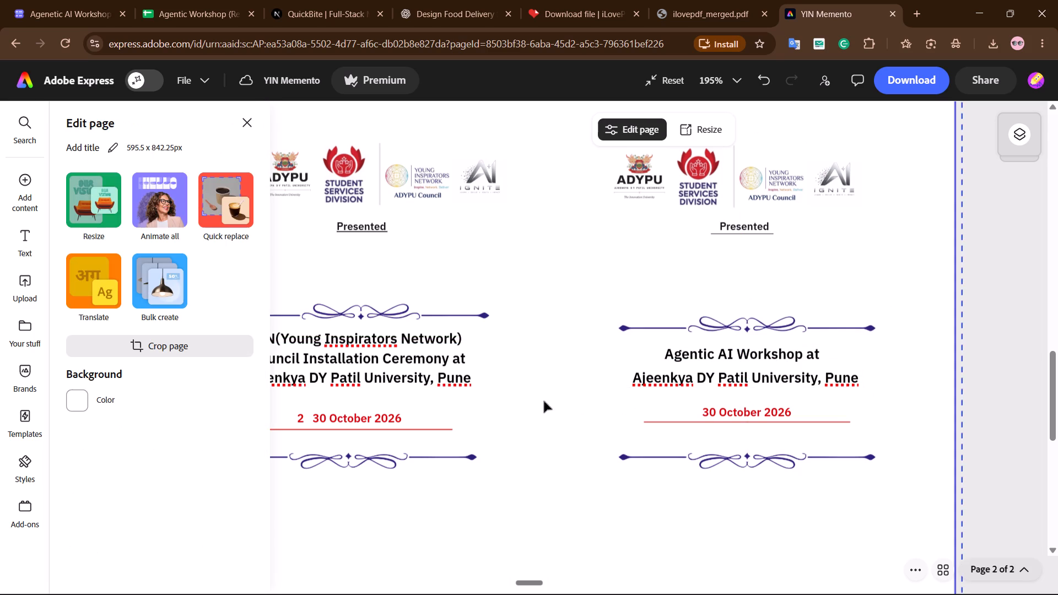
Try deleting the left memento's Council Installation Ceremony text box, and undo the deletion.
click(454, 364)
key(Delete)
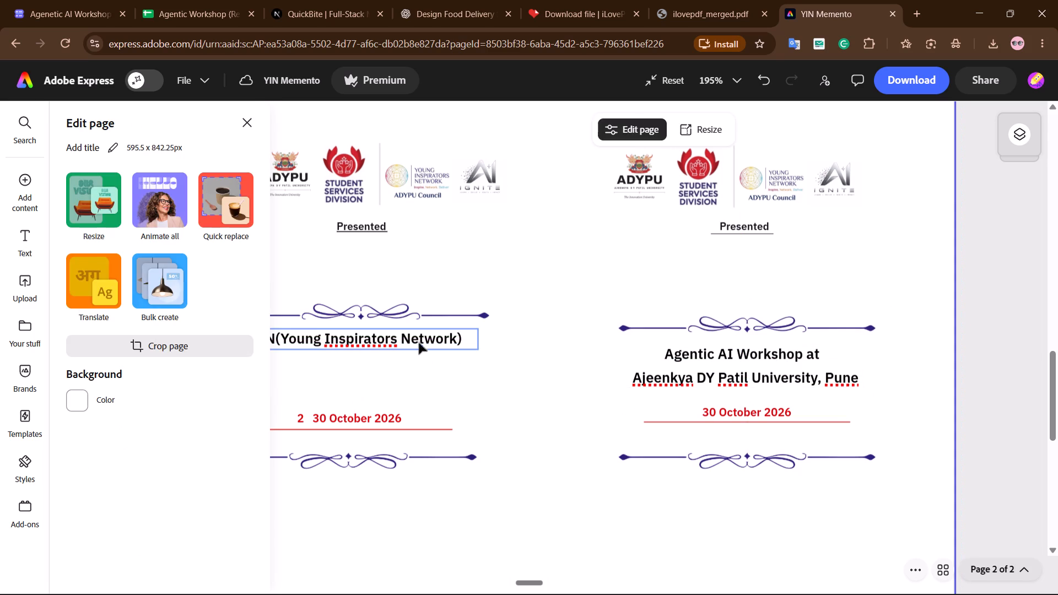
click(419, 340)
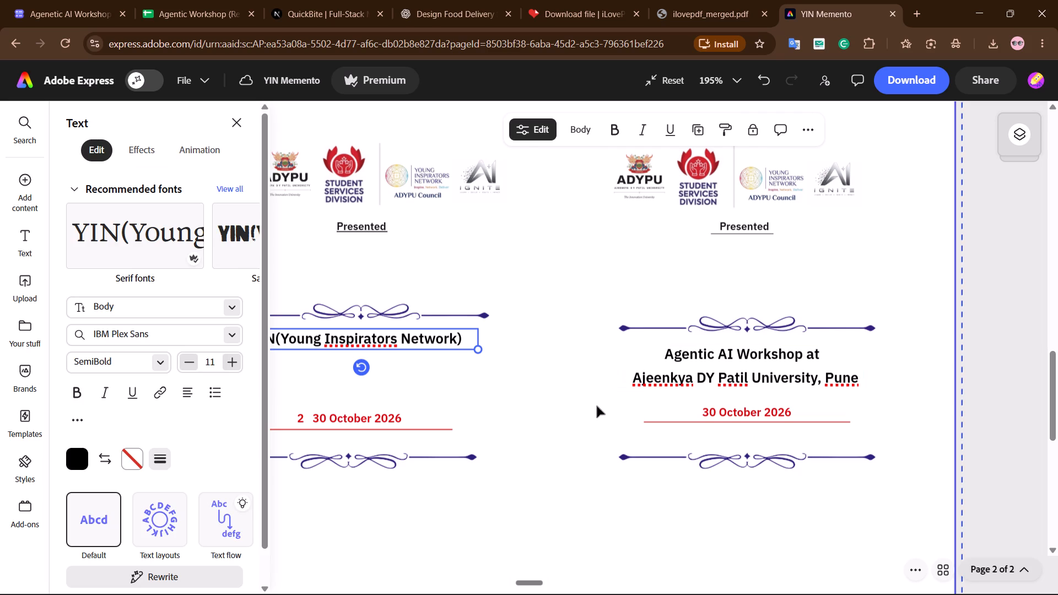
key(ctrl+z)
Remove Council Installation Ceremony at from the left memento's text, keeping only Ajeenkya DY Patil University, Pune.
click(241, 123)
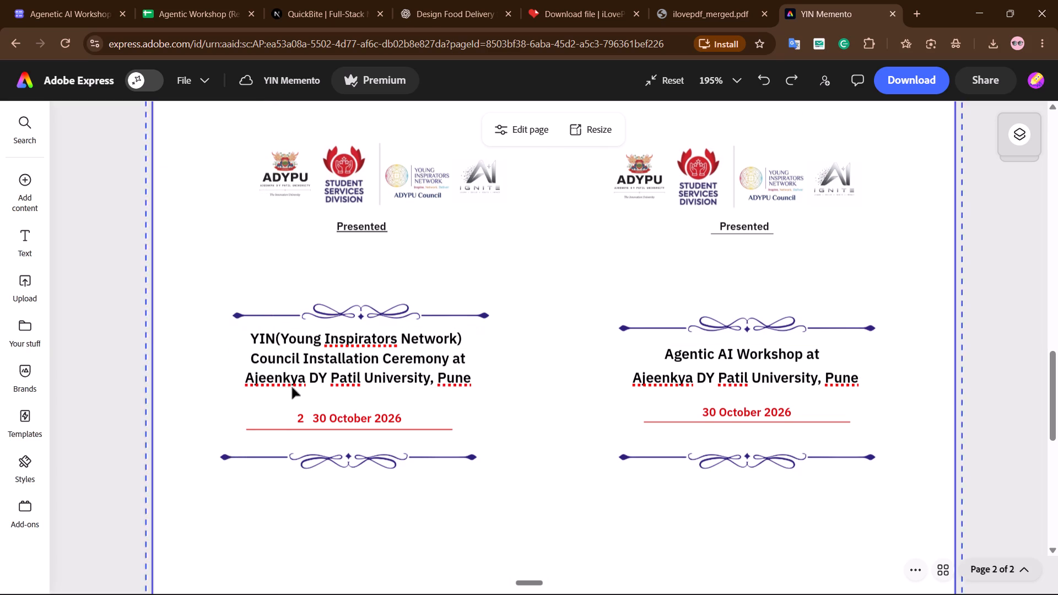
click(275, 371)
triple_click(456, 353)
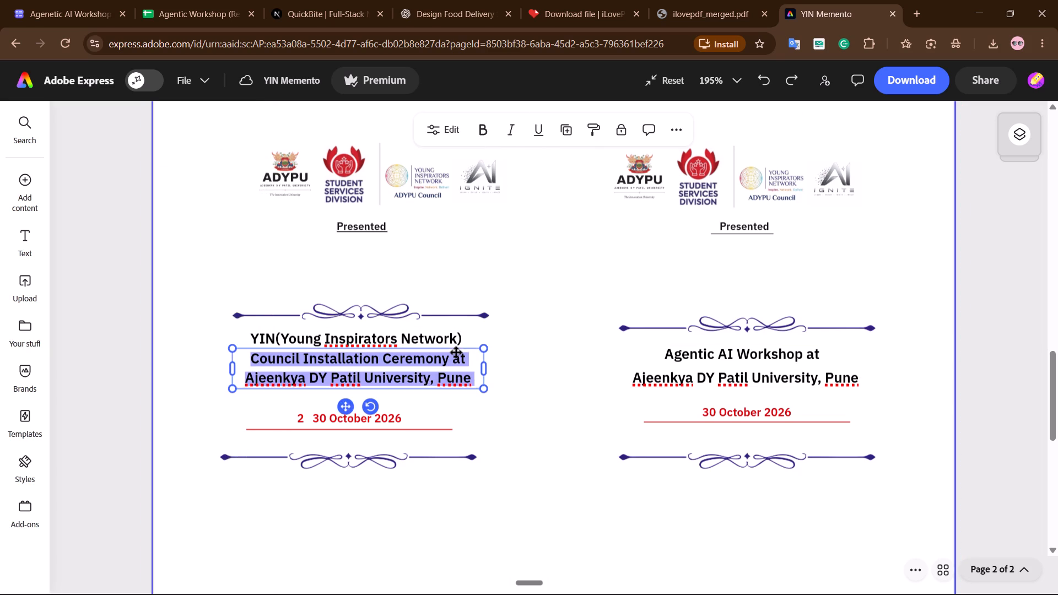
double_click(456, 353)
key(BackSpace)
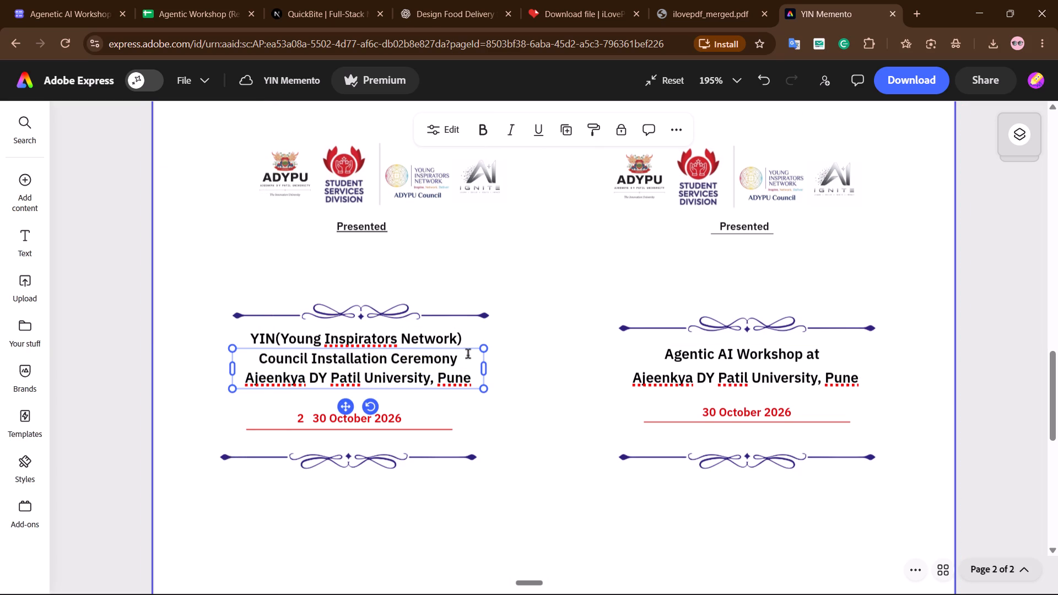
key(BackSpace)
key(BackSpace)
key(BackSpace)
key(BackSpace)
key(BackSpace)
key(BackSpace)
key(BackSpace)
key(BackSpace)
key(BackSpace)
key(BackSpace)
key(BackSpace)
key(BackSpace)
key(BackSpace)
key(BackSpace)
key(BackSpace)
key(BackSpace)
key(BackSpace)
key(BackSpace)
key(BackSpace)
key(BackSpace)
key(BackSpace)
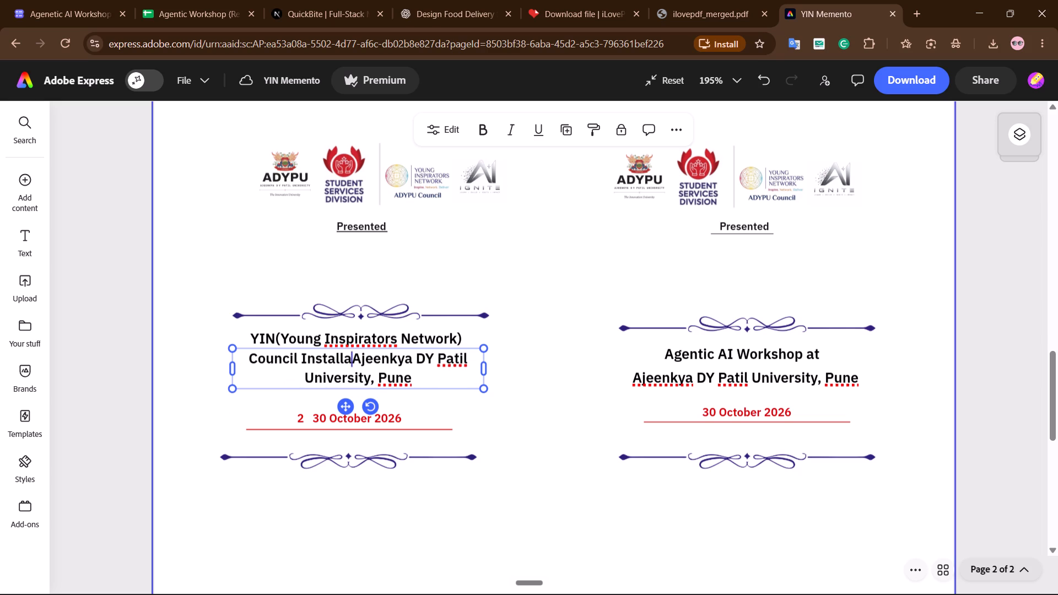
key(BackSpace)
key(BackSpace)
key(BackSpace)
key(BackSpace)
key(BackSpace)
key(BackSpace)
key(BackSpace)
key(BackSpace)
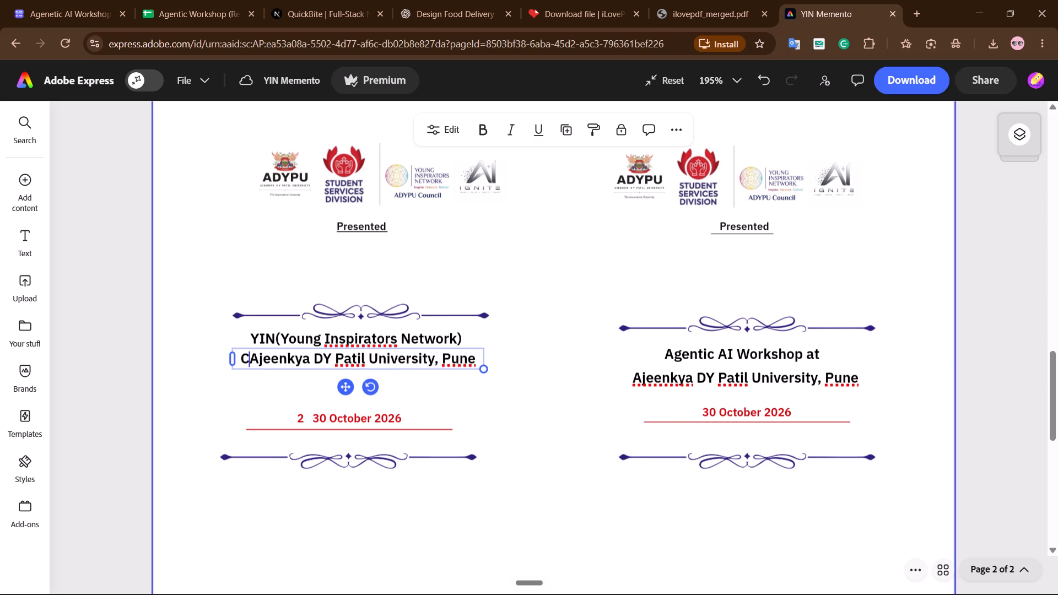
key(BackSpace)
Replace the left memento's YIN(Young Inspirators Network) heading with the right memento's Agentic AI Workshop at text.
triple_click(721, 354)
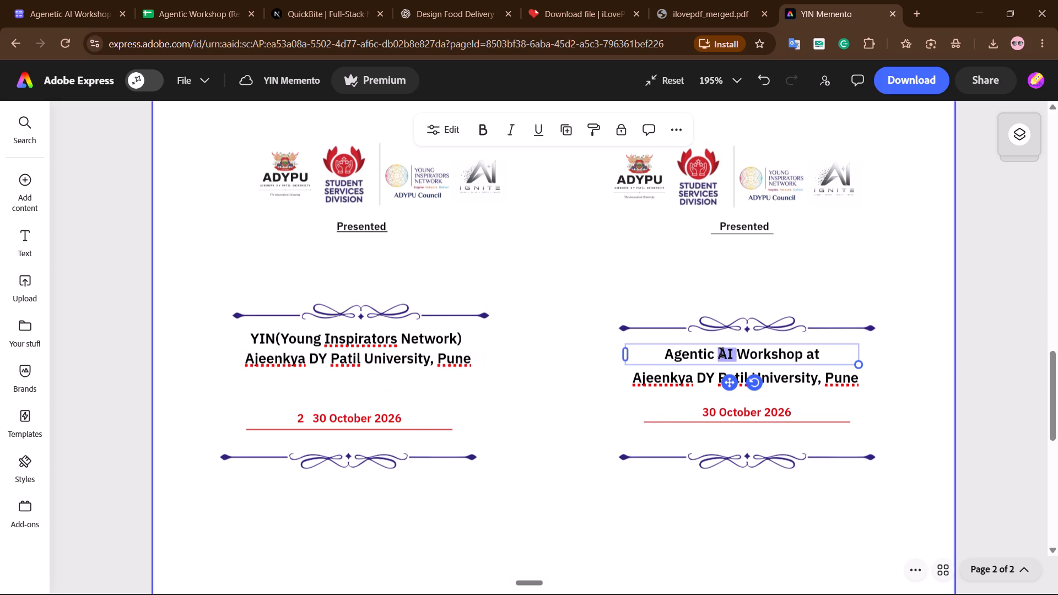
key(ctrl+c)
triple_click(428, 336)
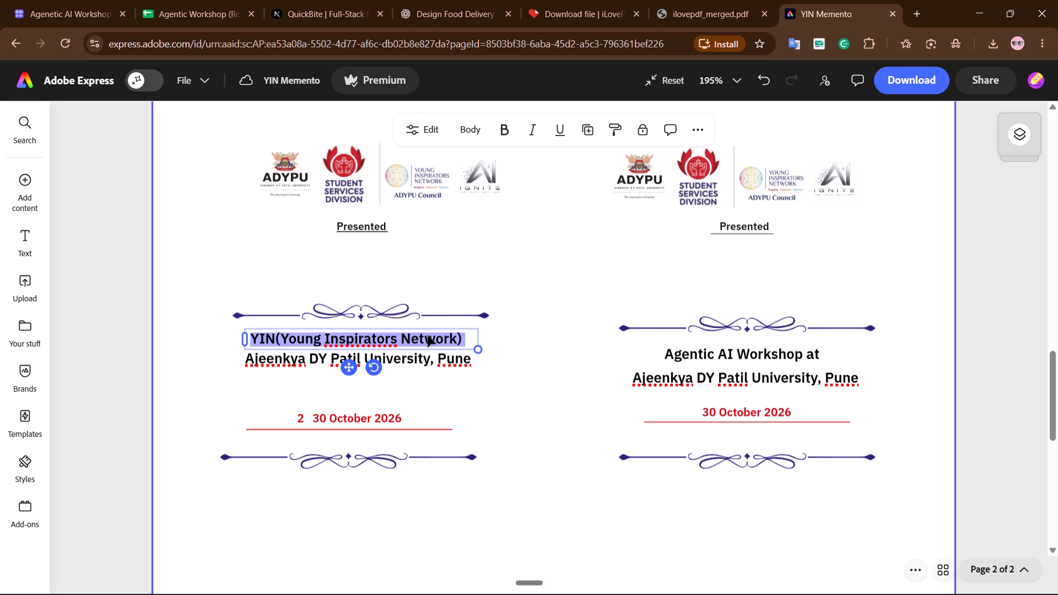
key(ctrl+v)
click(490, 392)
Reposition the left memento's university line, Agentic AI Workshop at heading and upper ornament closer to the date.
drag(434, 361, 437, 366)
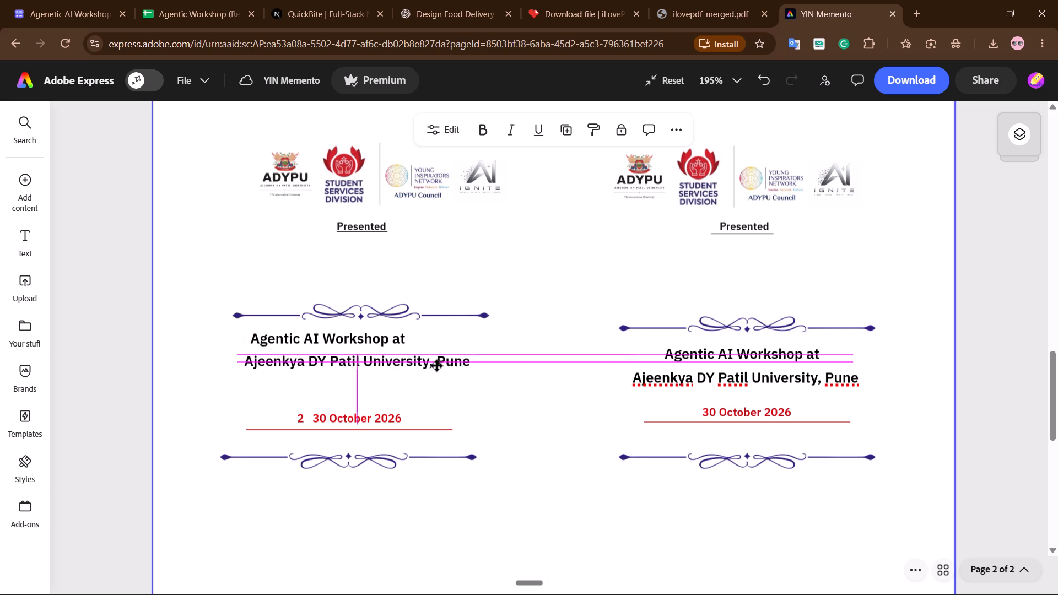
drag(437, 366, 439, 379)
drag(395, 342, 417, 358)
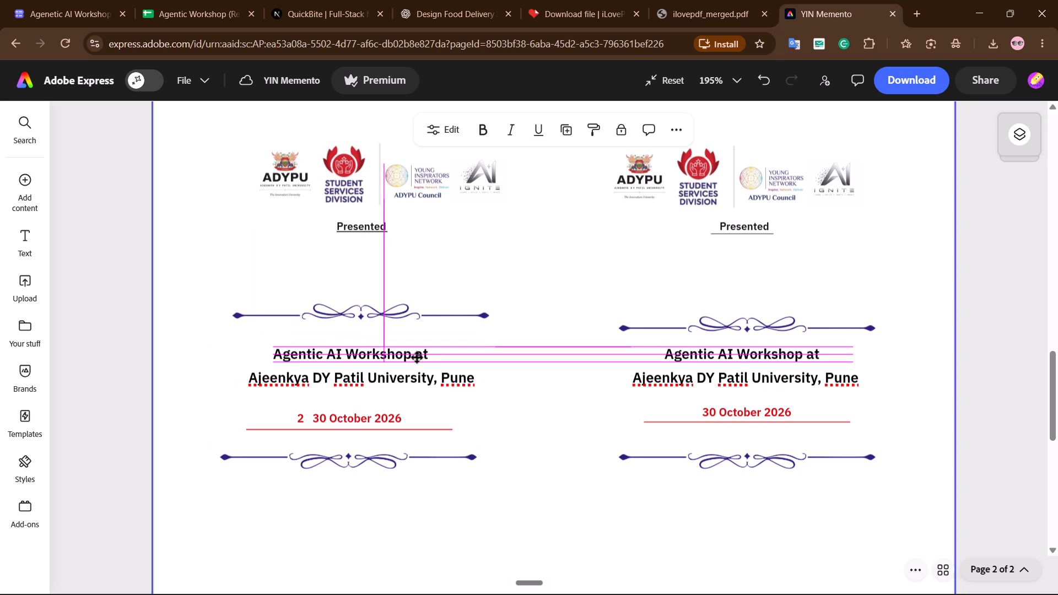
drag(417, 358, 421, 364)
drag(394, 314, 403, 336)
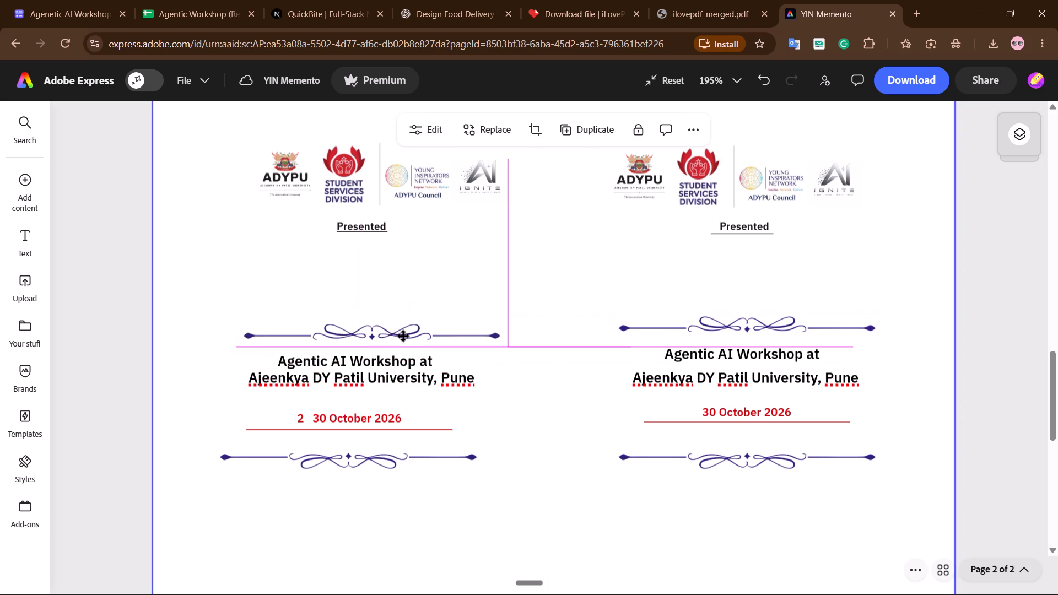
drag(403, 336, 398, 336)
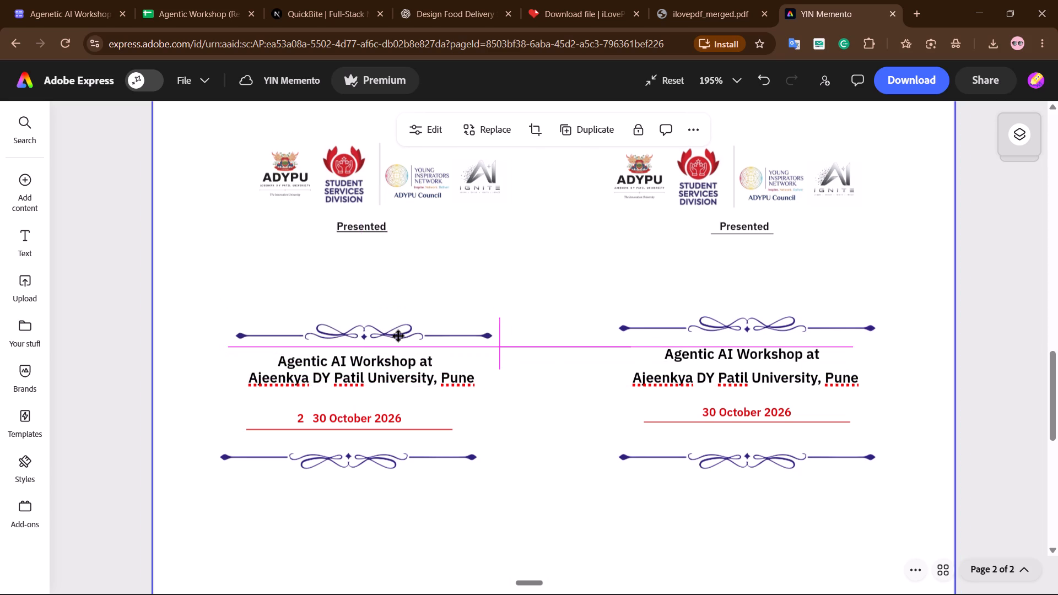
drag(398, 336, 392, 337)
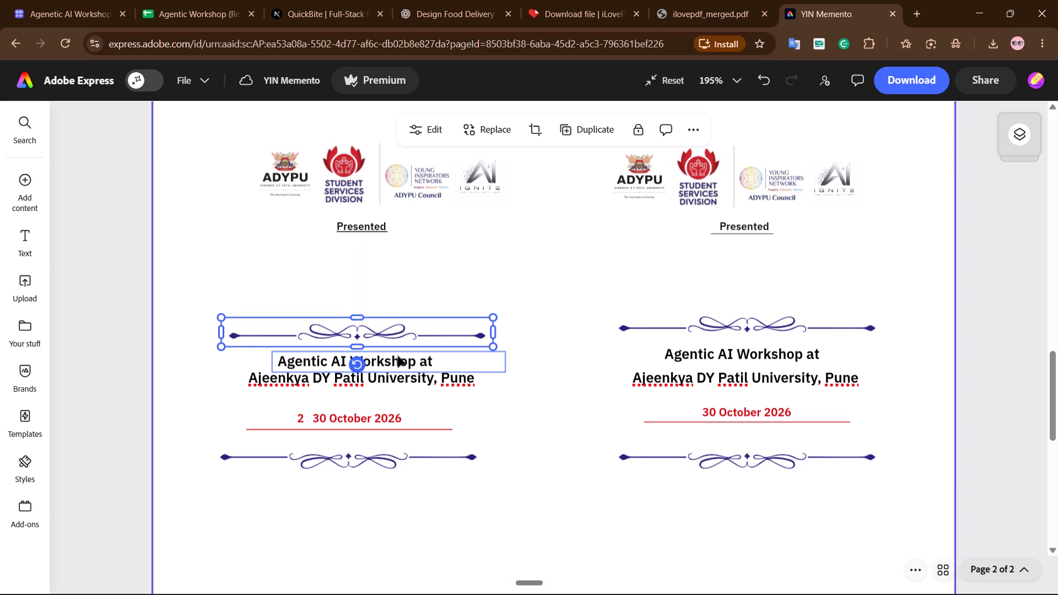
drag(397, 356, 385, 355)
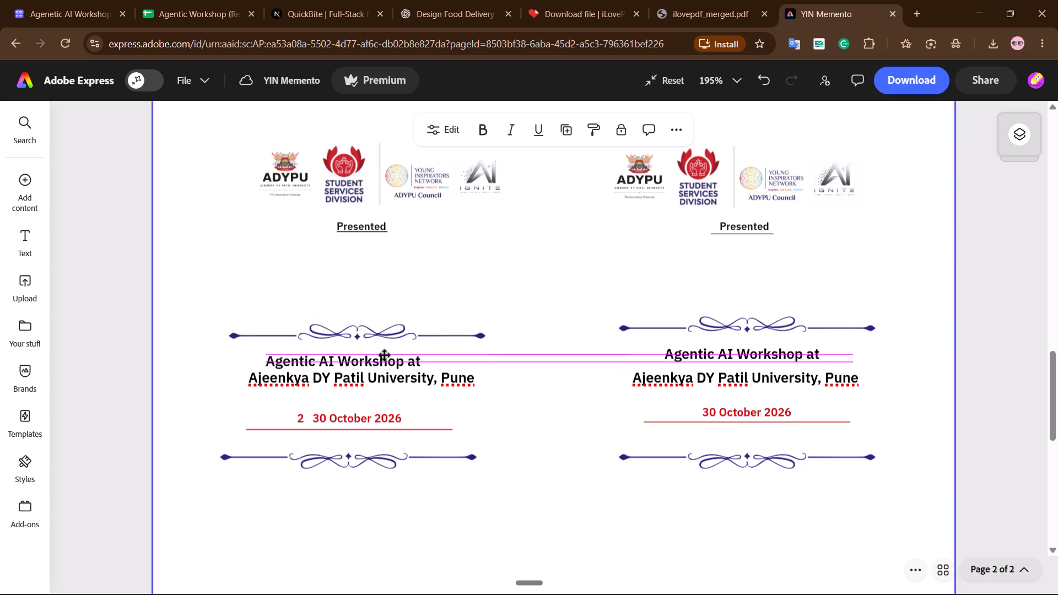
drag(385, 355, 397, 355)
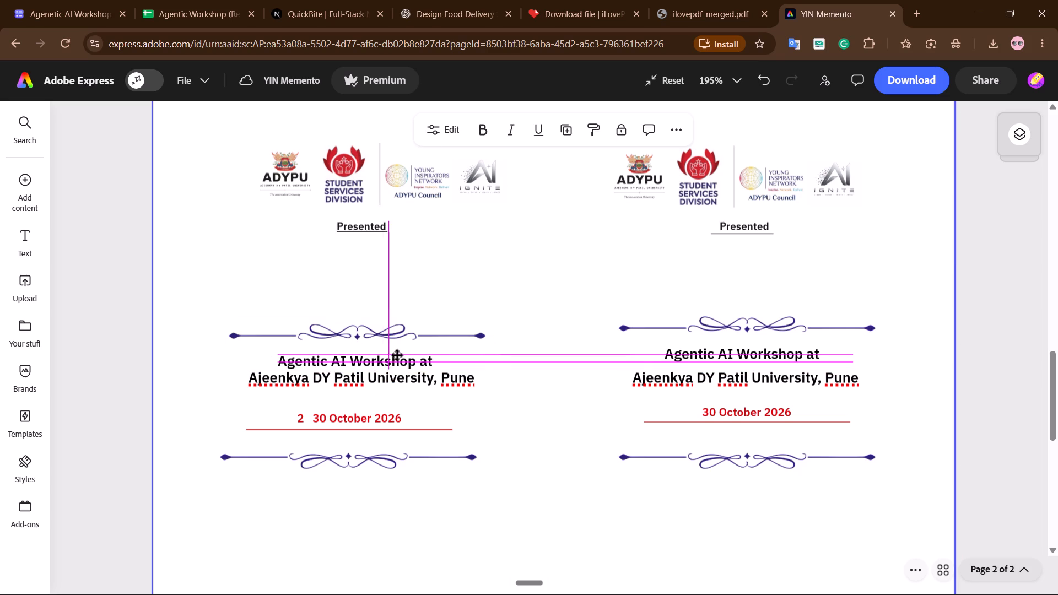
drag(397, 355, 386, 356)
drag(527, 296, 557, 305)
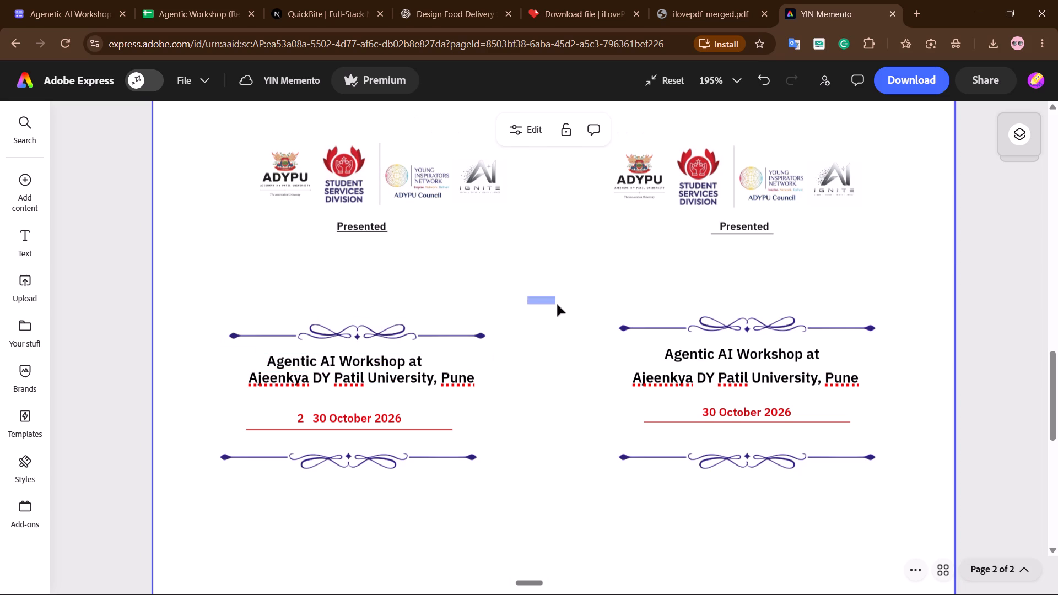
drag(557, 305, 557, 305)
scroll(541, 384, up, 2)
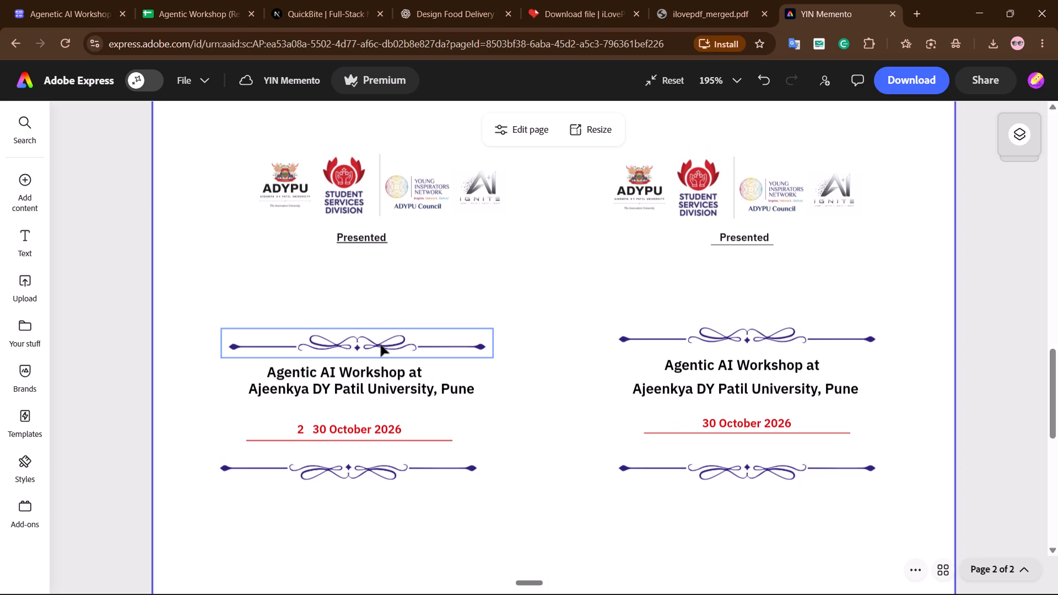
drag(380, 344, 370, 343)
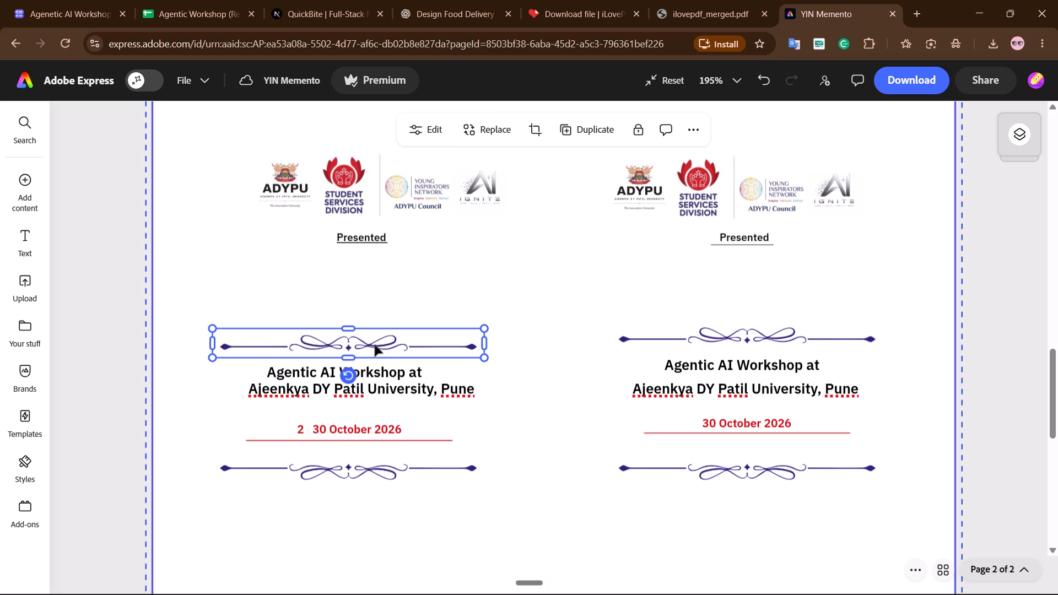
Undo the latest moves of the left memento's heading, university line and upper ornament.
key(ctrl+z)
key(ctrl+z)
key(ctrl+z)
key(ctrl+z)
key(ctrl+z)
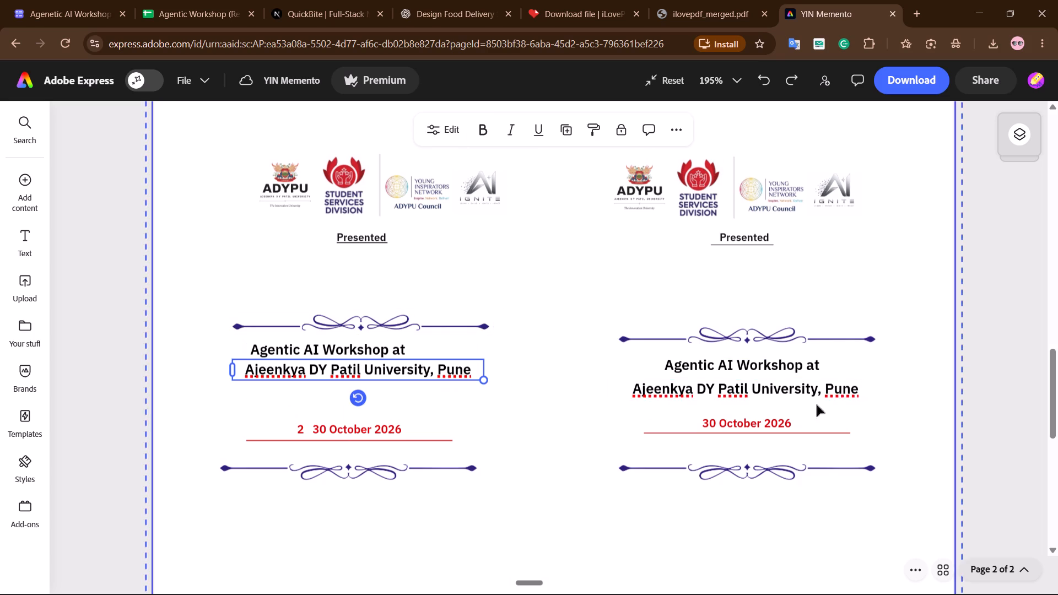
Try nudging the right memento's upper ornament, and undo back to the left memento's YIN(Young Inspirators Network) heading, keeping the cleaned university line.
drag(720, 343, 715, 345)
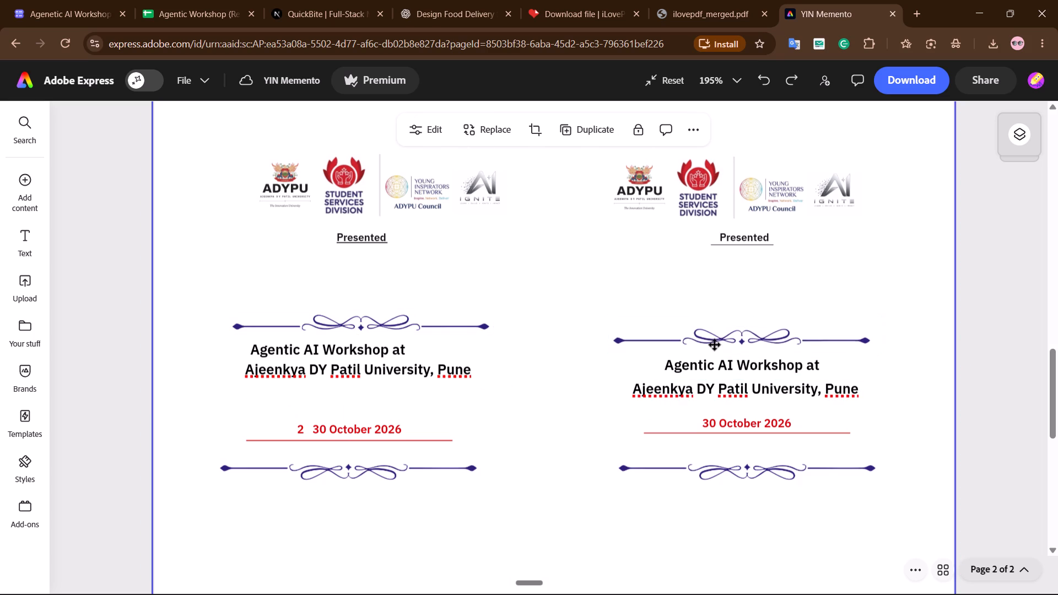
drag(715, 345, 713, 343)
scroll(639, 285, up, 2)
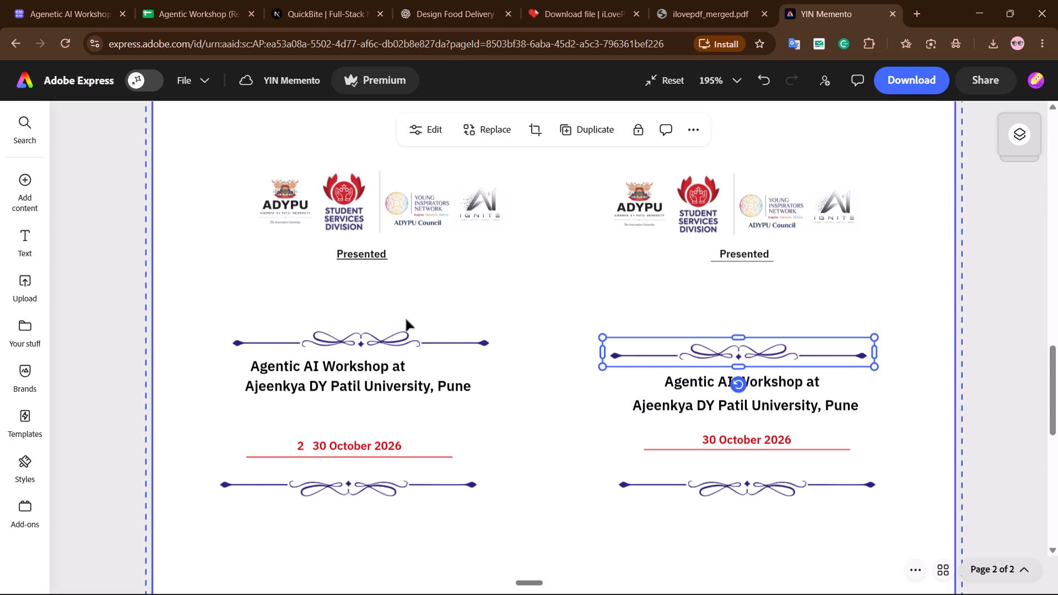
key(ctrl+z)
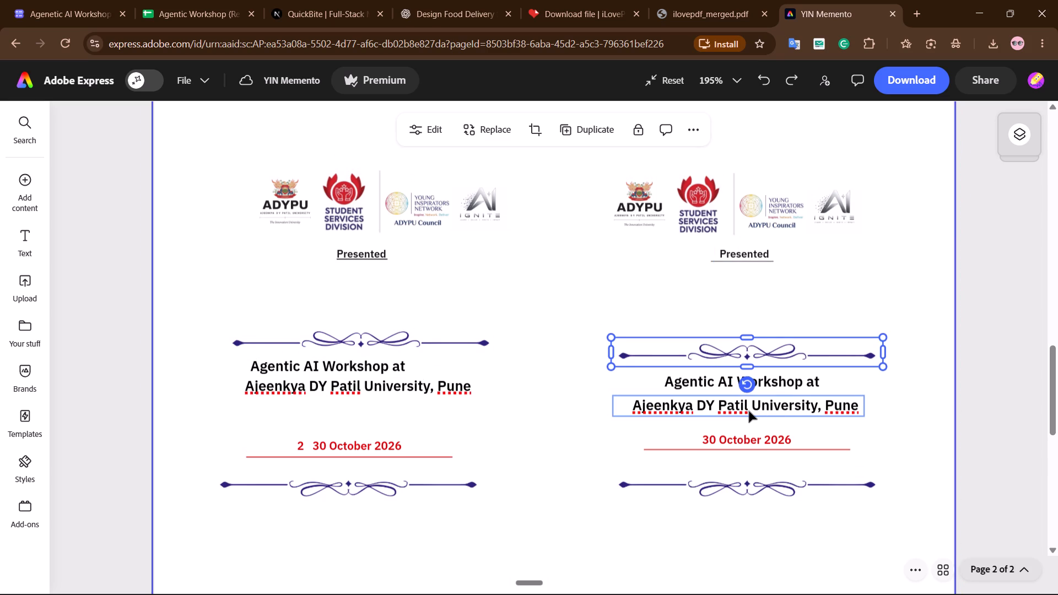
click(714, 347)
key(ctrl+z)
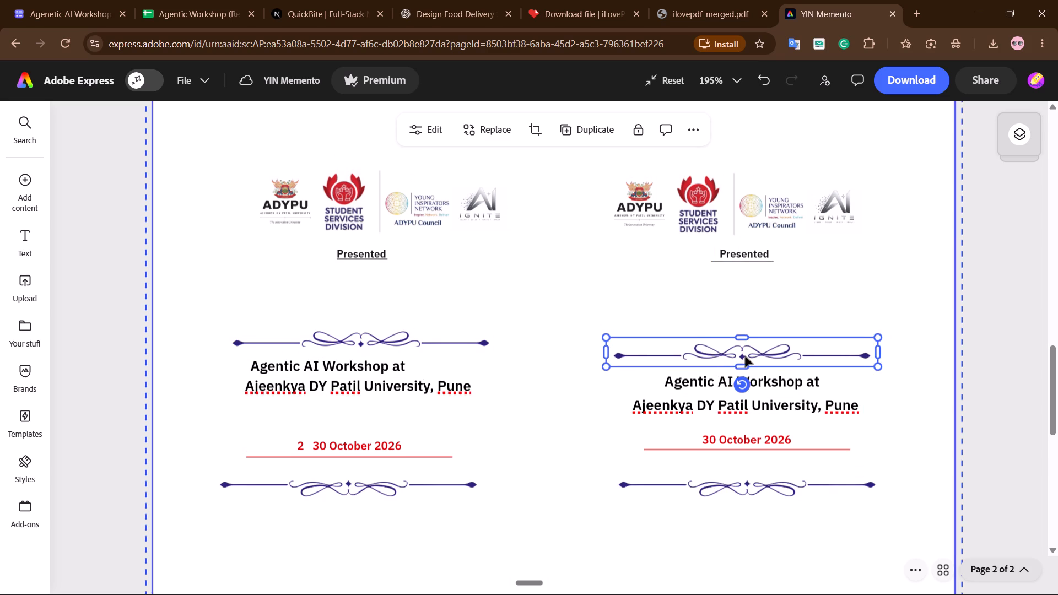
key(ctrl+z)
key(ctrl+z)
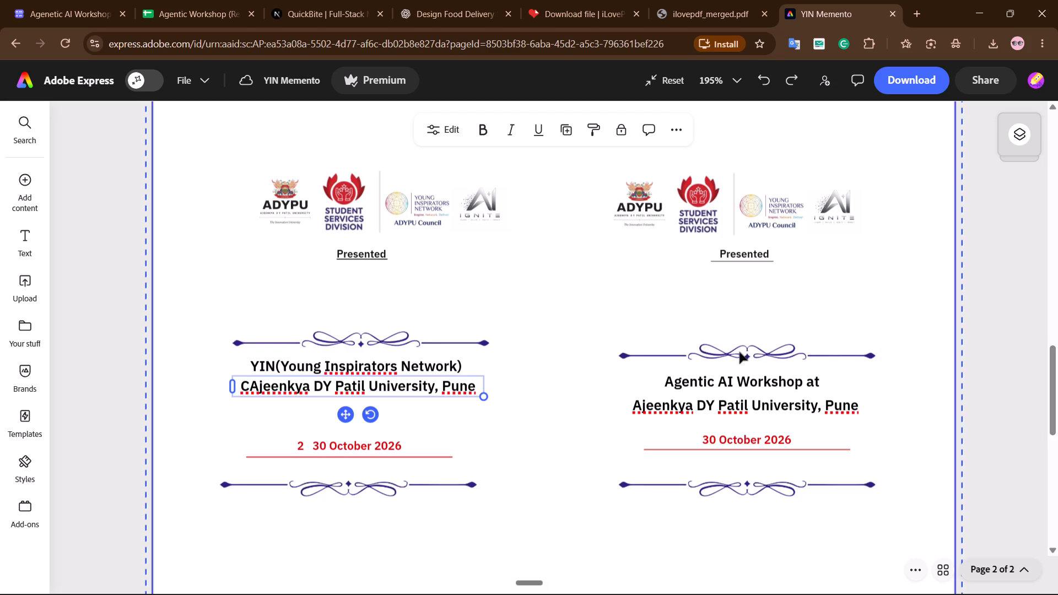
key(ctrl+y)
Nudge the right memento's upper ornament and the left memento's upper ornament slightly to the left.
click(731, 351)
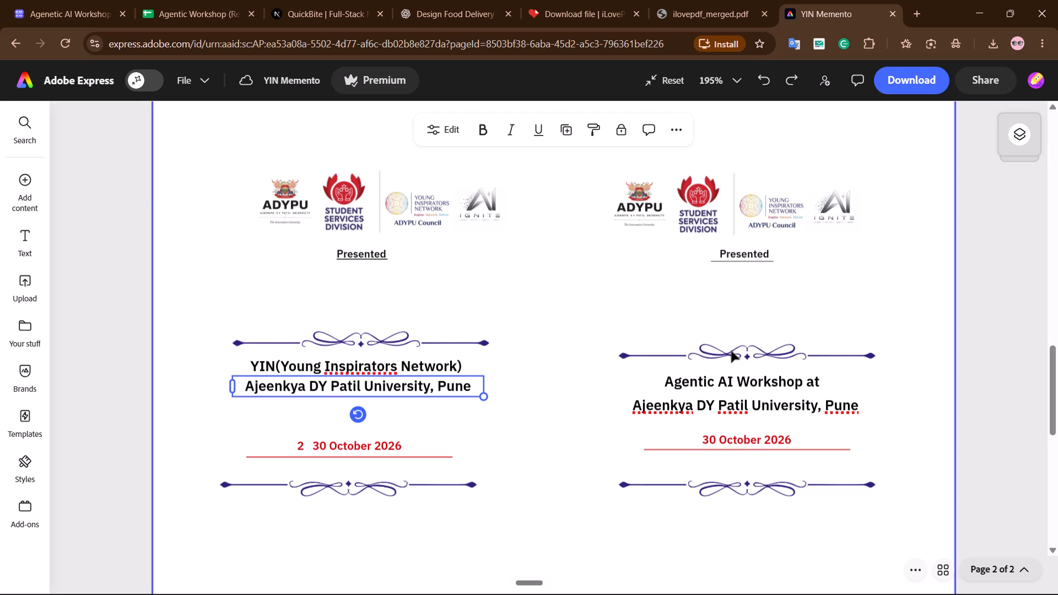
click(731, 351)
drag(731, 351, 725, 352)
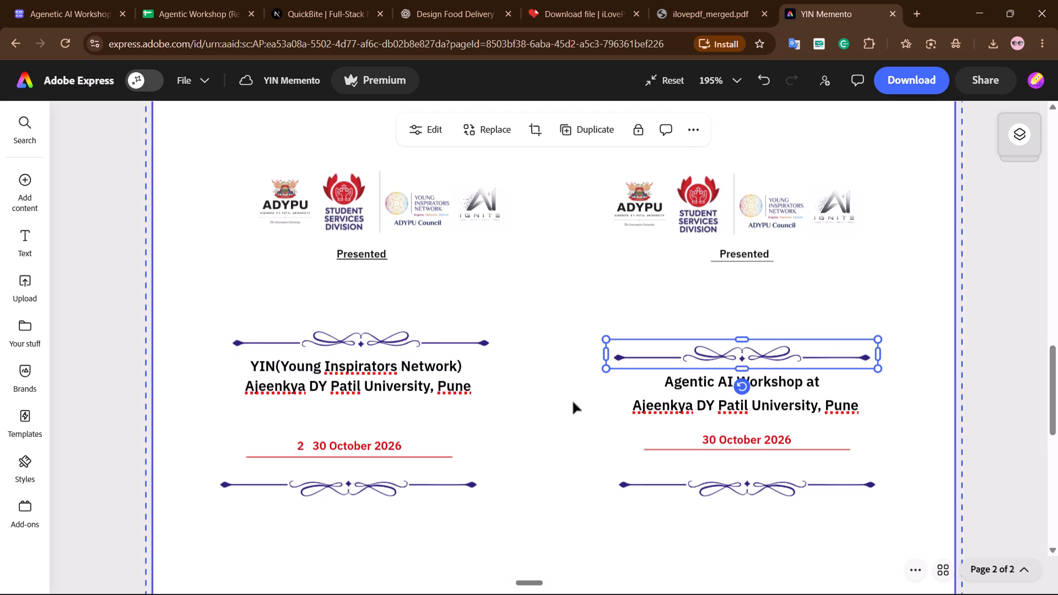
click(507, 407)
click(360, 333)
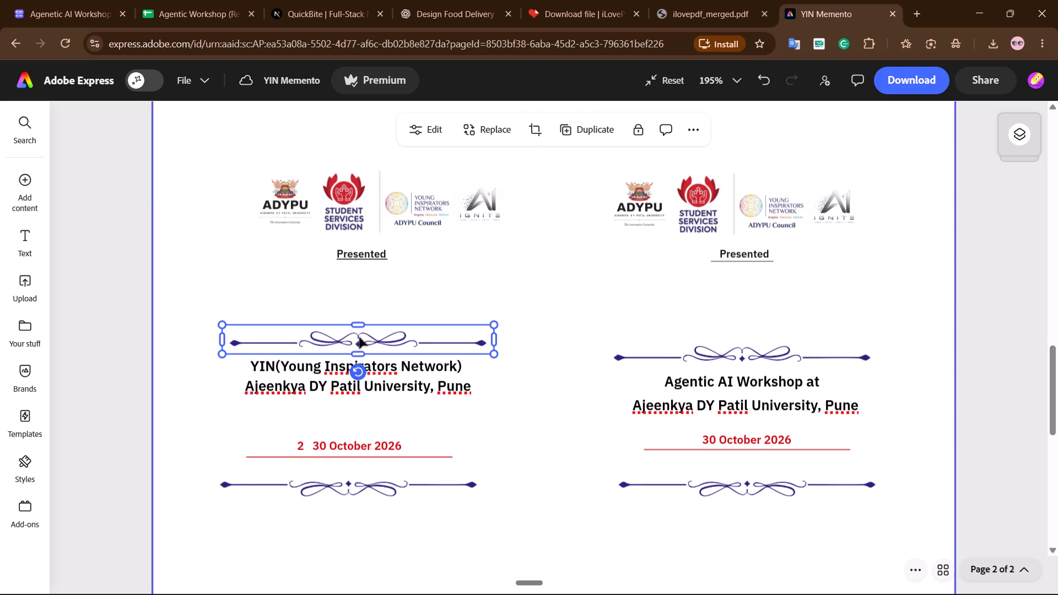
Replace the left memento's YIN(Young Inspirators Network) heading with the copied Agentic AI Workshop at text.
triple_click(370, 367)
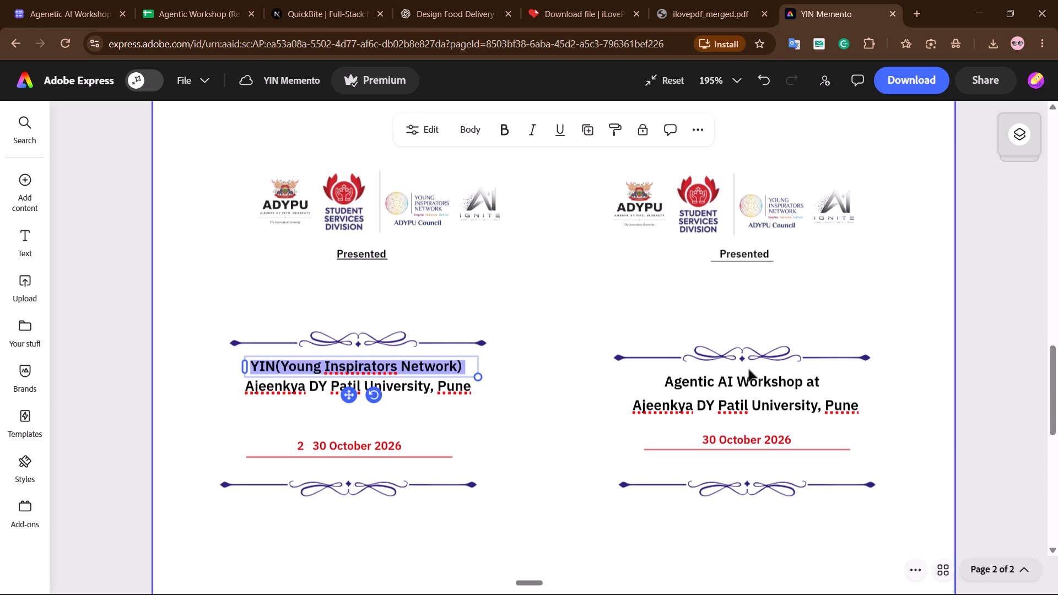
key(ctrl+v)
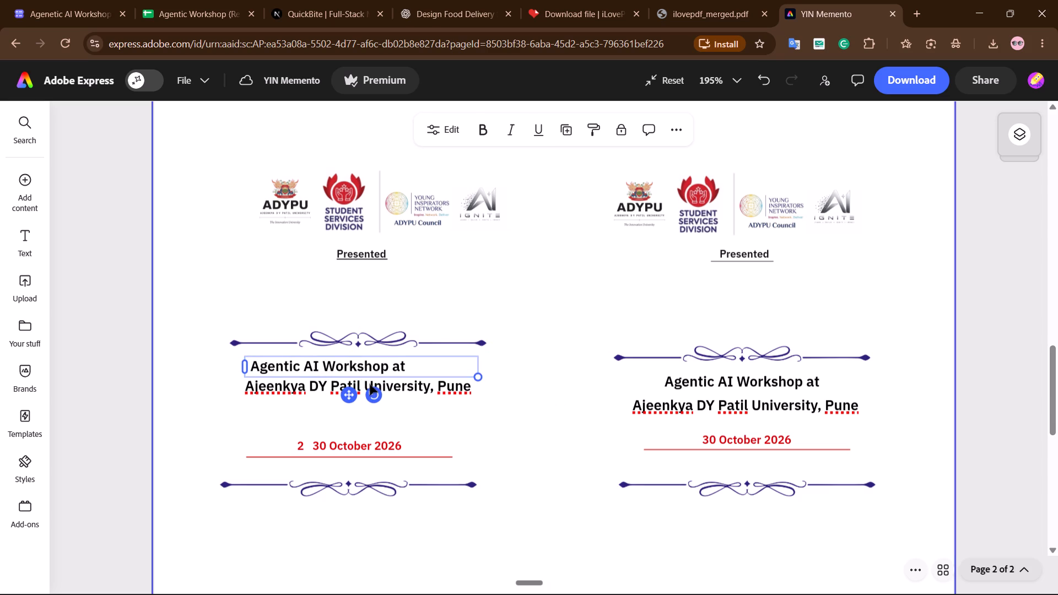
Center-align the left memento's Agentic AI Workshop at heading within its text box.
click(431, 138)
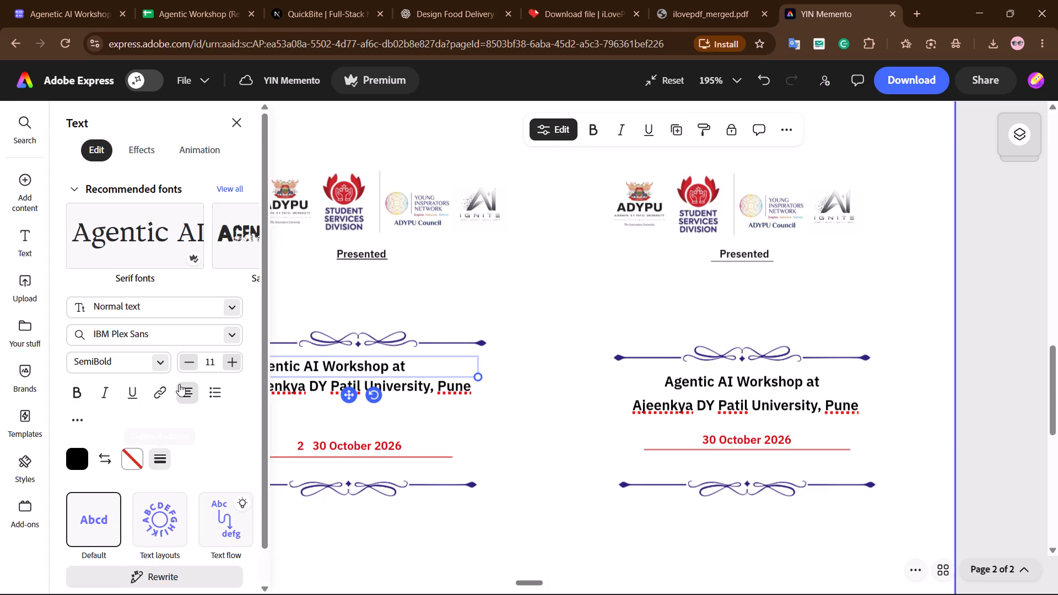
click(188, 391)
click(614, 473)
click(533, 456)
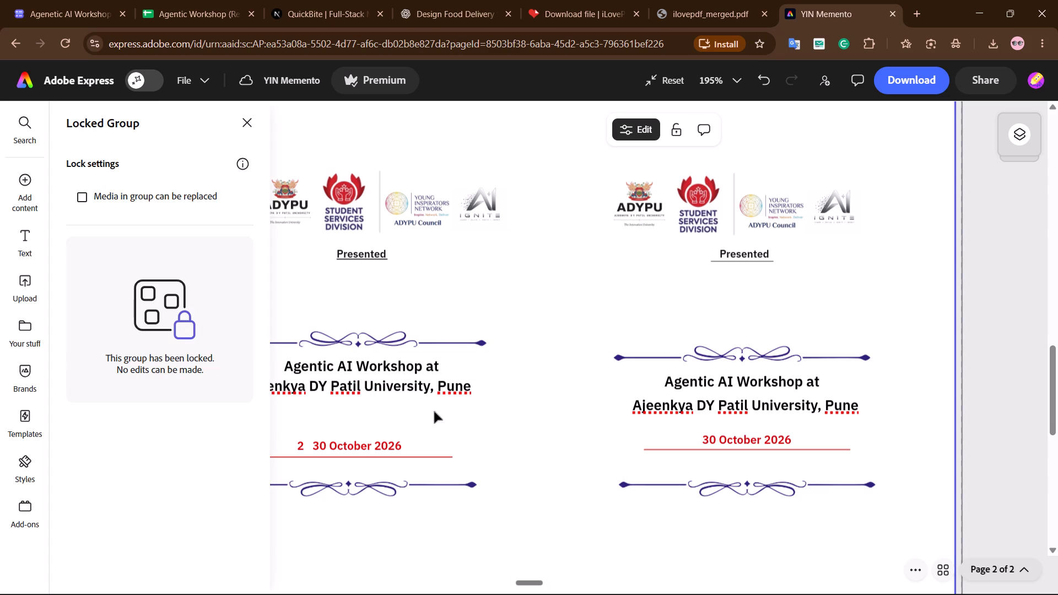
click(503, 415)
click(251, 127)
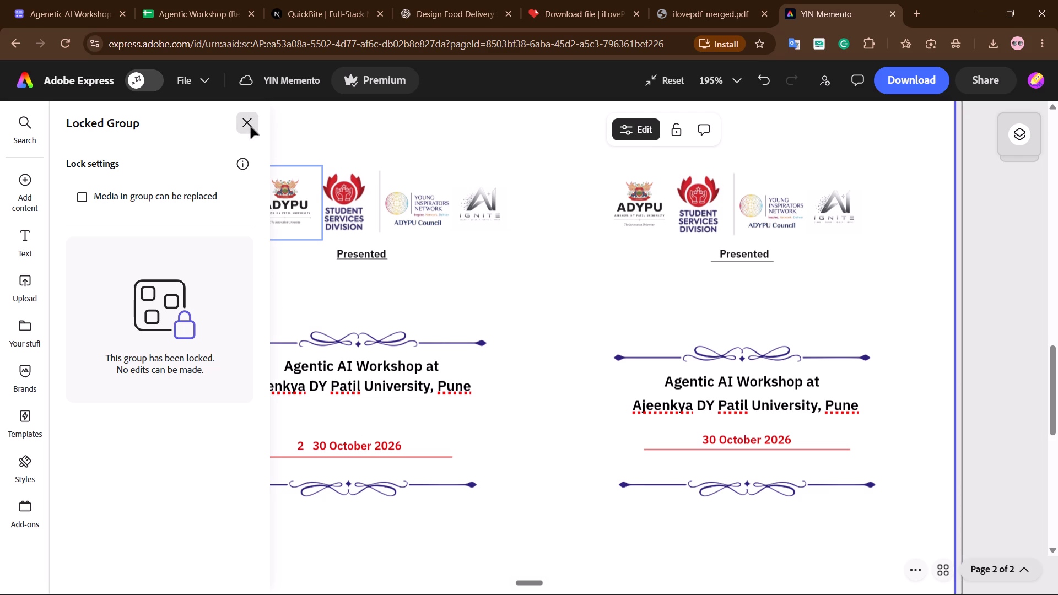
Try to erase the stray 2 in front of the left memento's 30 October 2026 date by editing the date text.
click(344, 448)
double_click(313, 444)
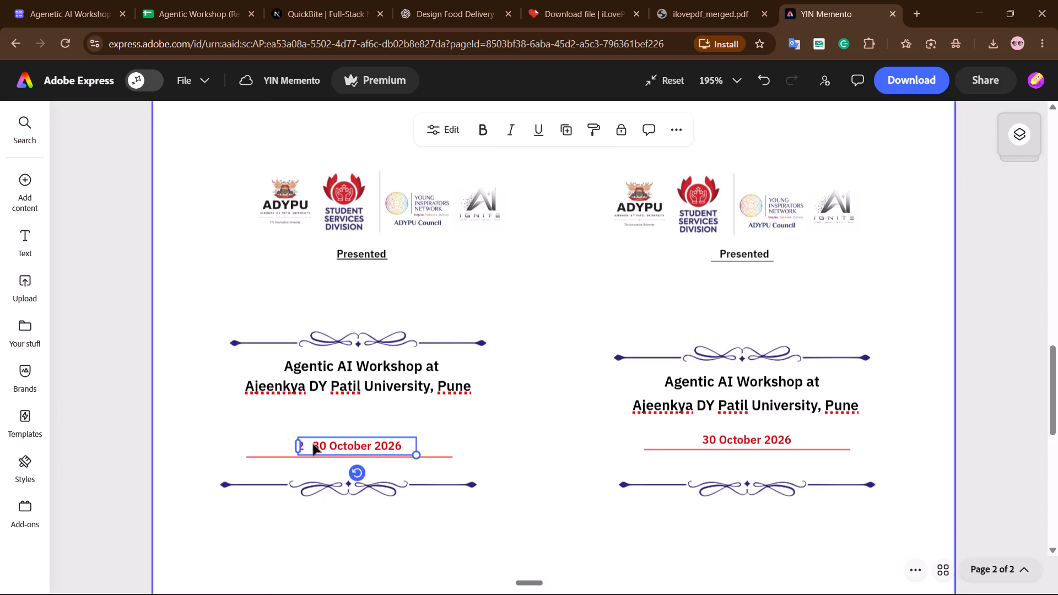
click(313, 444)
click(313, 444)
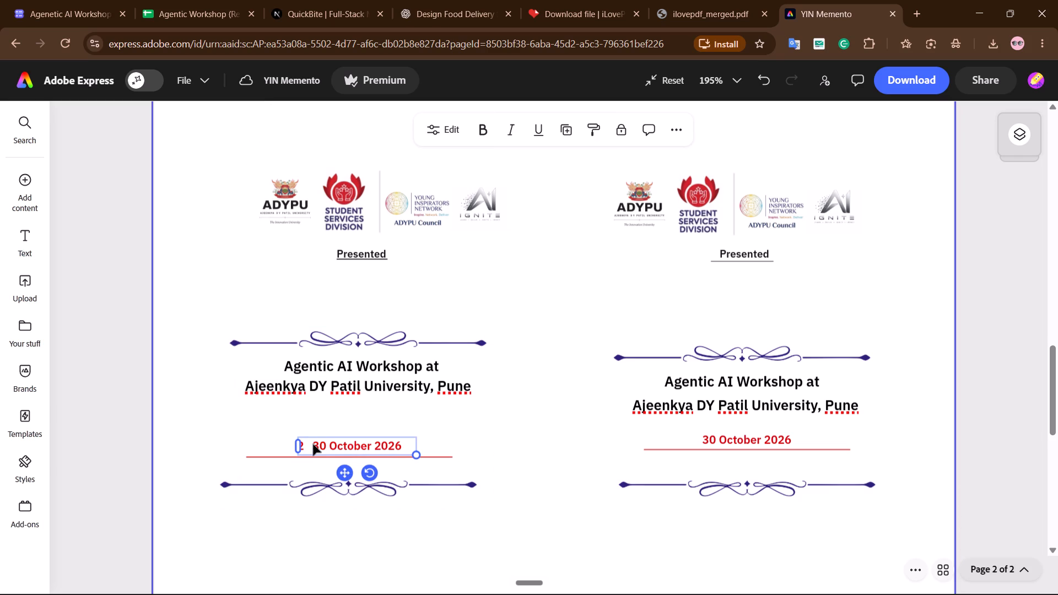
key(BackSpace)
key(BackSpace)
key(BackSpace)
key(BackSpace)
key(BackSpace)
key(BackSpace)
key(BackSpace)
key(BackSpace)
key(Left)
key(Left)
Delete the left memento's 30 October 2026 text and the stray 2 beside it, leaving the red line.
click(288, 447)
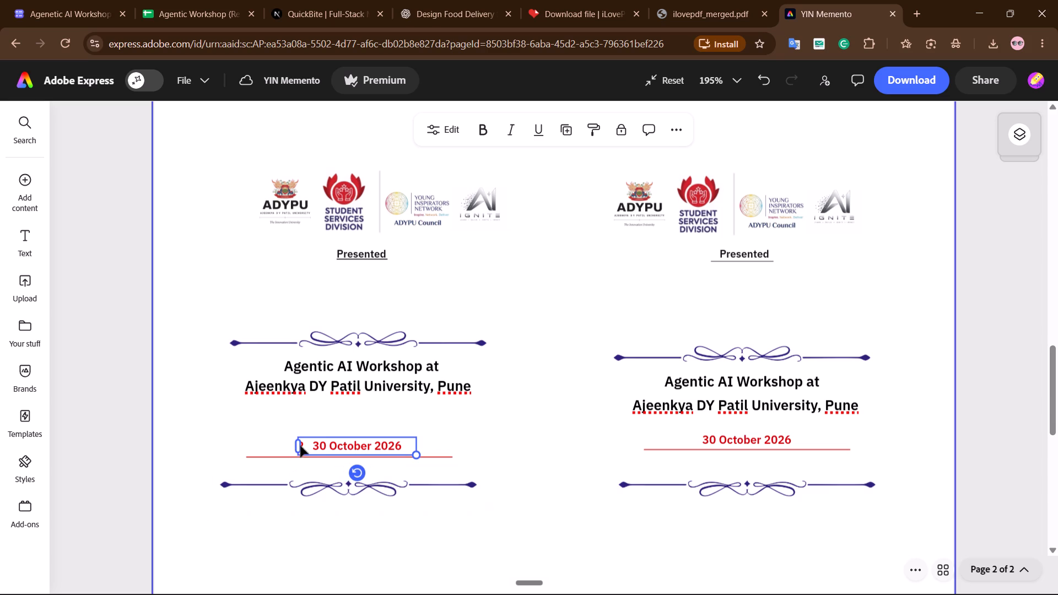
click(319, 416)
click(299, 443)
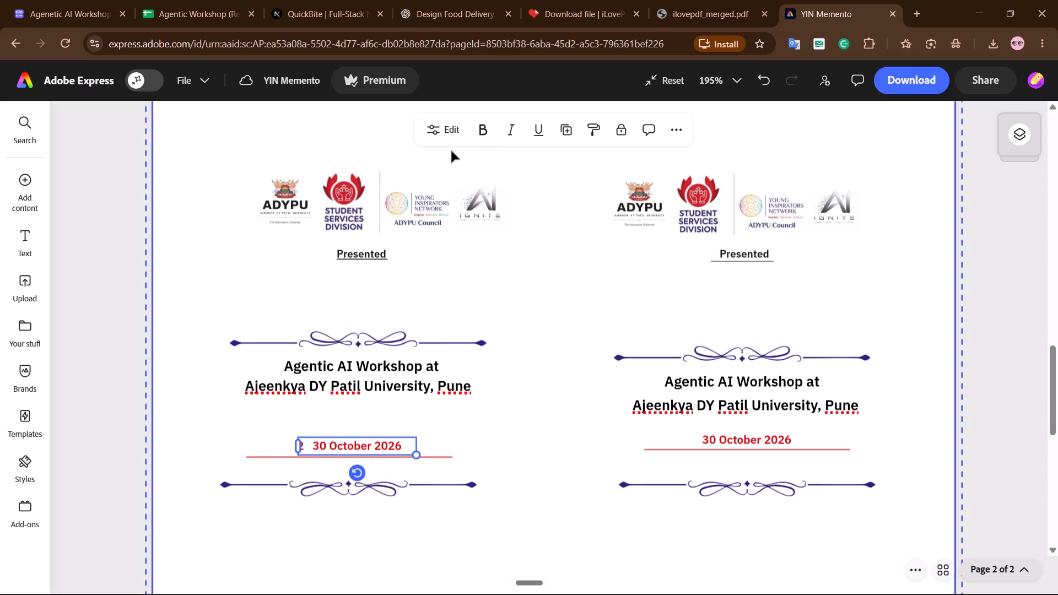
click(451, 132)
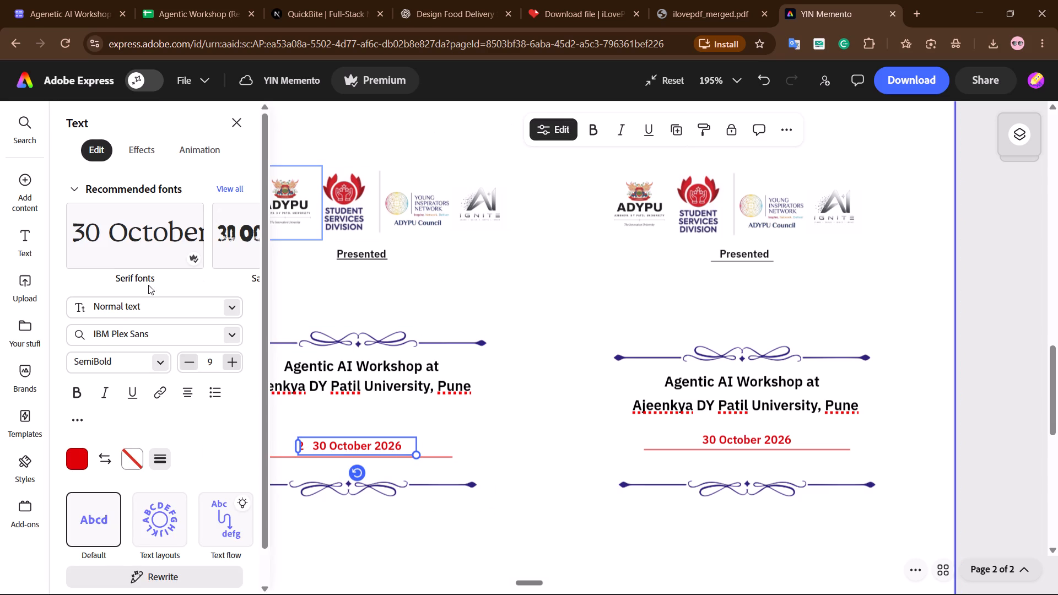
scroll(168, 351, down, 4)
scroll(191, 448, down, 4)
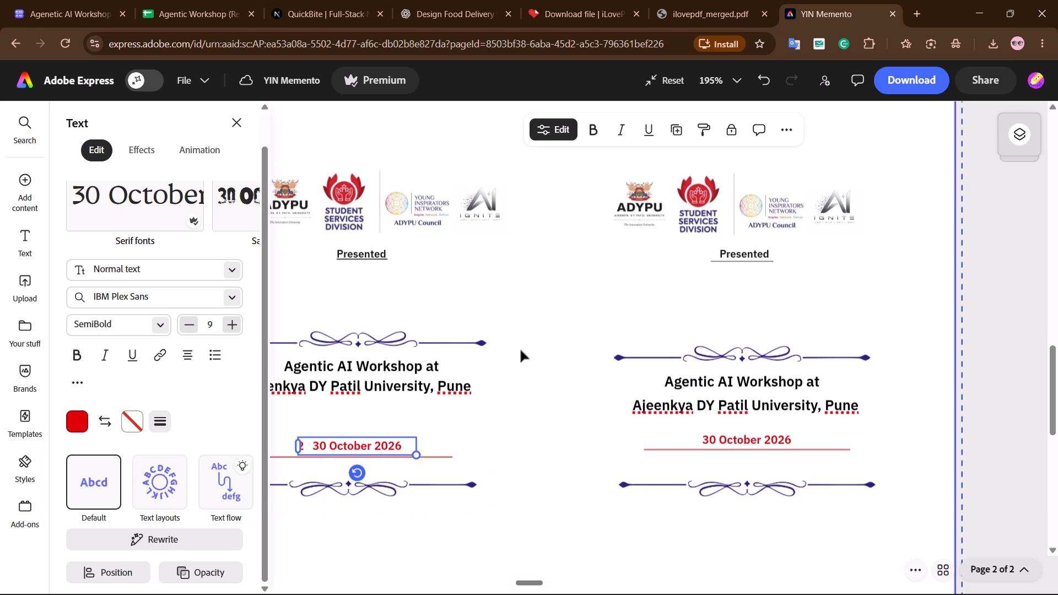
click(297, 444)
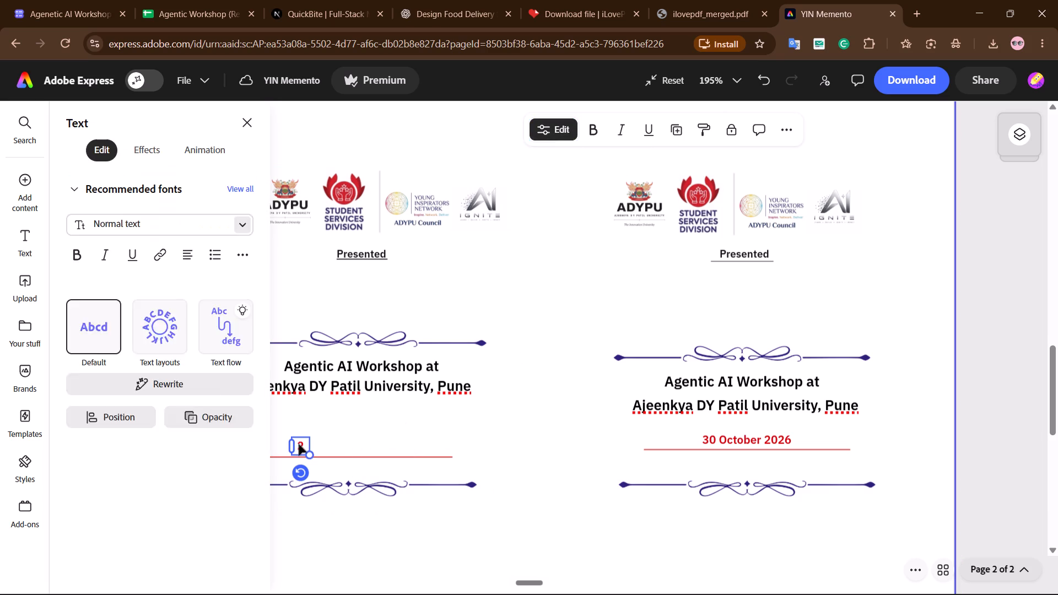
key(Delete)
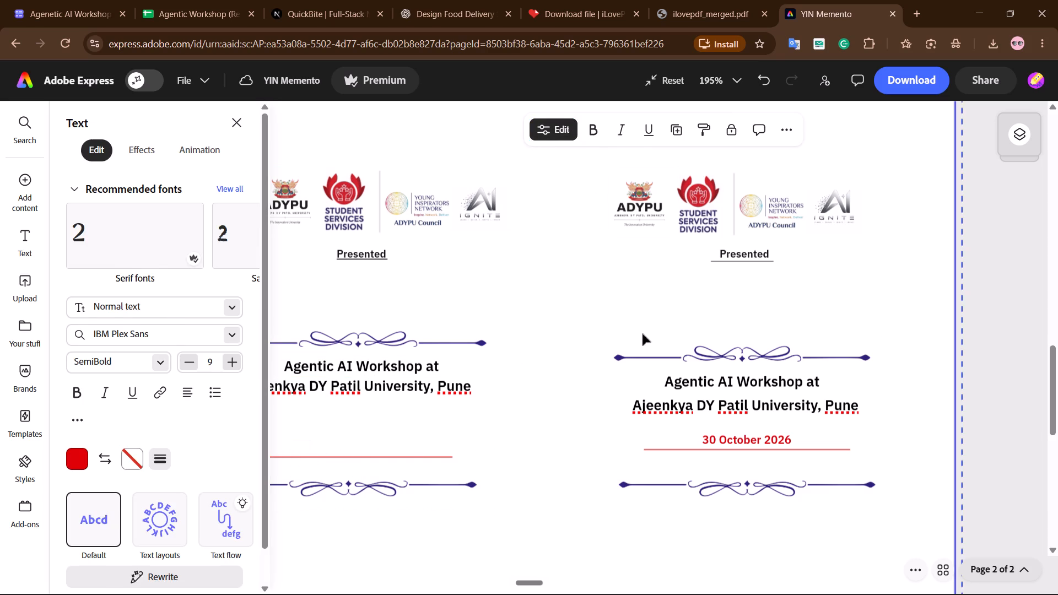
Duplicate the right memento's 30 October 2026 date and place the copy above the left memento's red line on page 2.
click(732, 437)
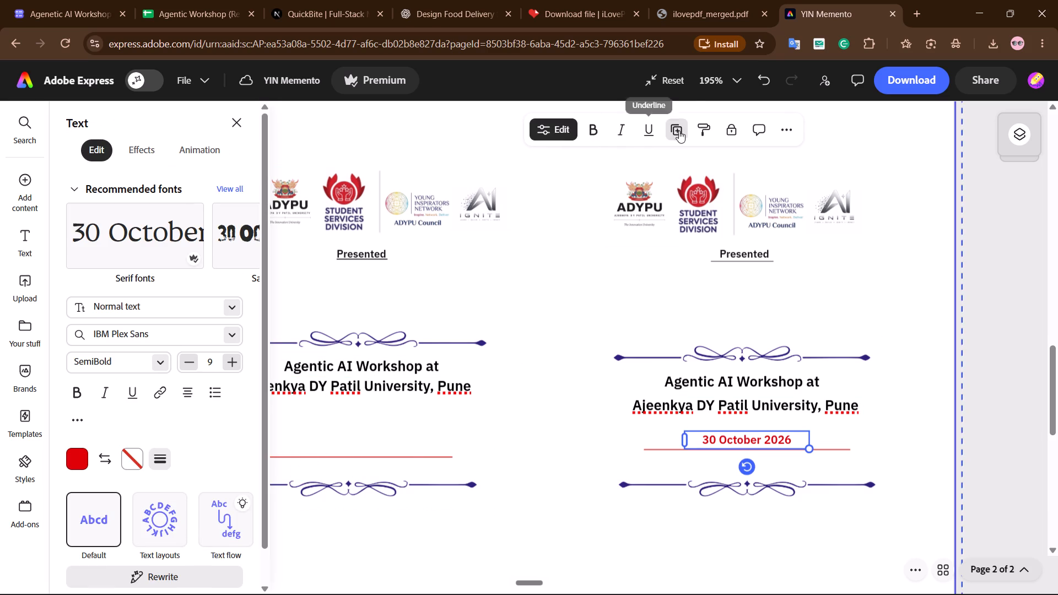
click(678, 135)
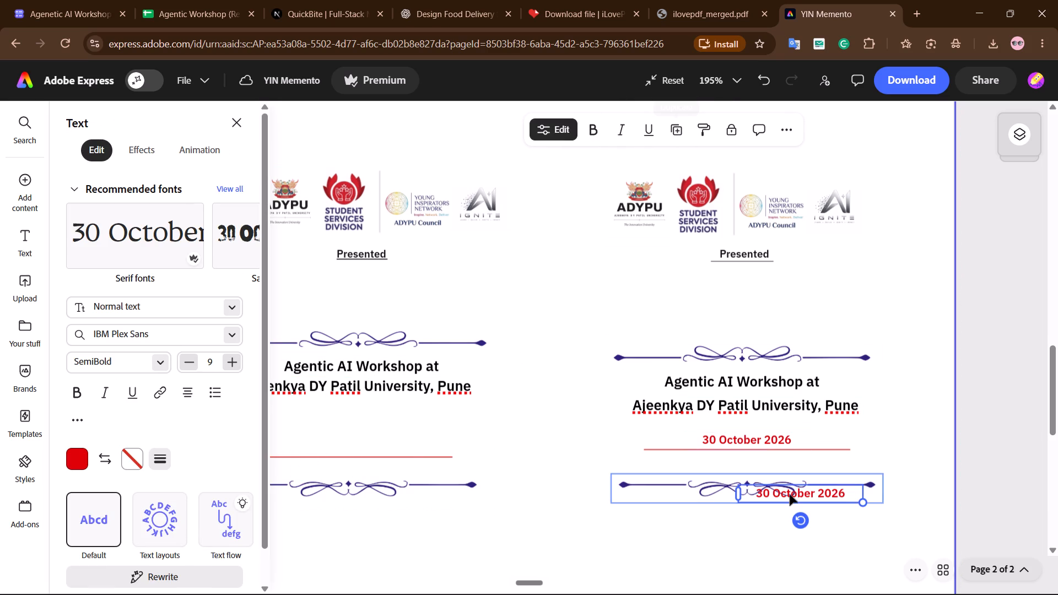
drag(790, 494, 331, 434)
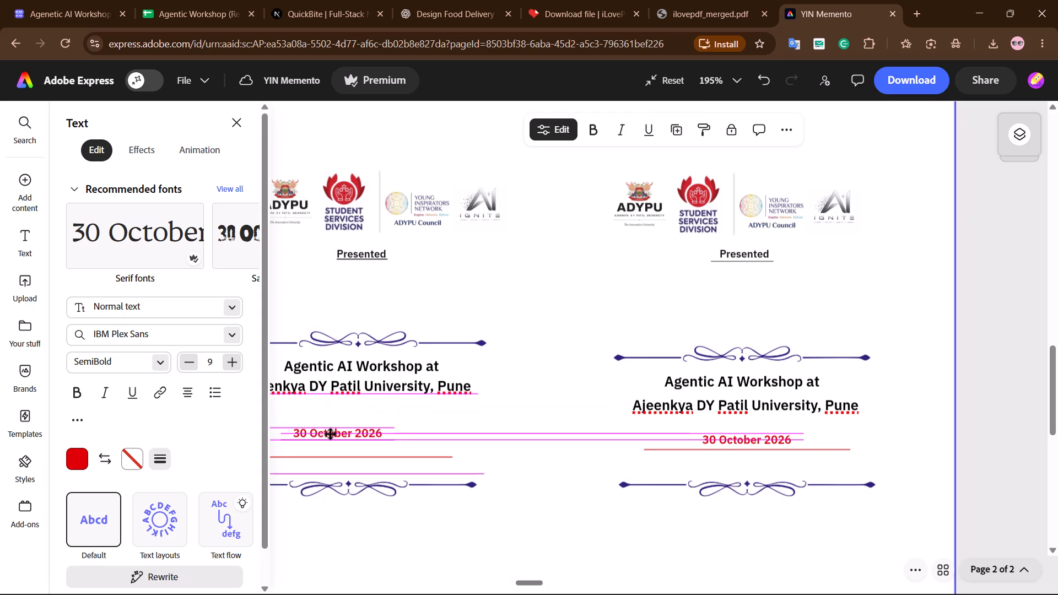
drag(331, 434, 333, 436)
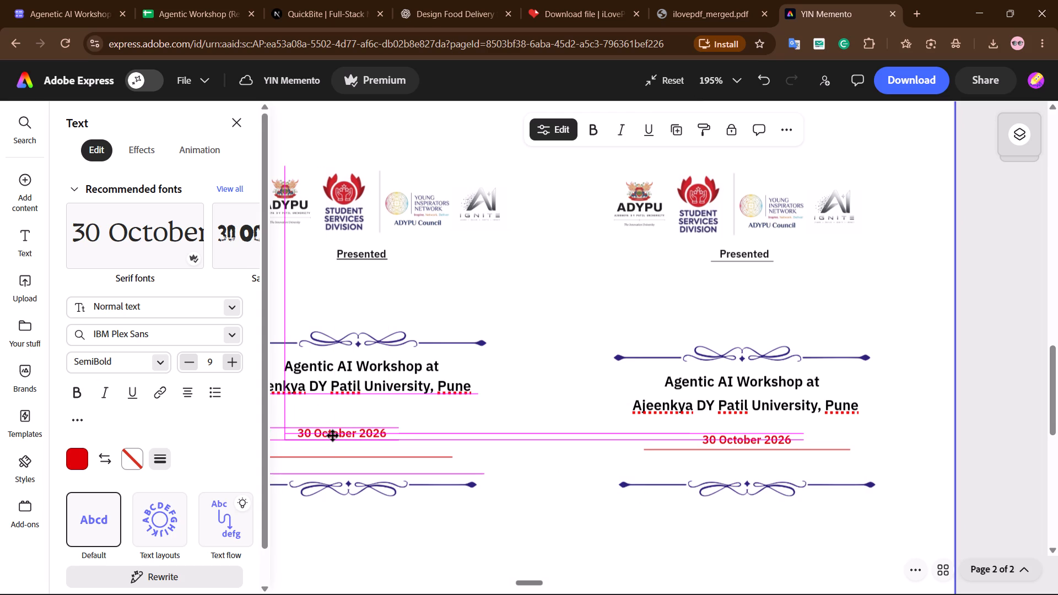
drag(333, 436, 335, 440)
Move the left memento's red line up beneath its date, level with the right memento's line.
drag(375, 455, 376, 448)
click(634, 532)
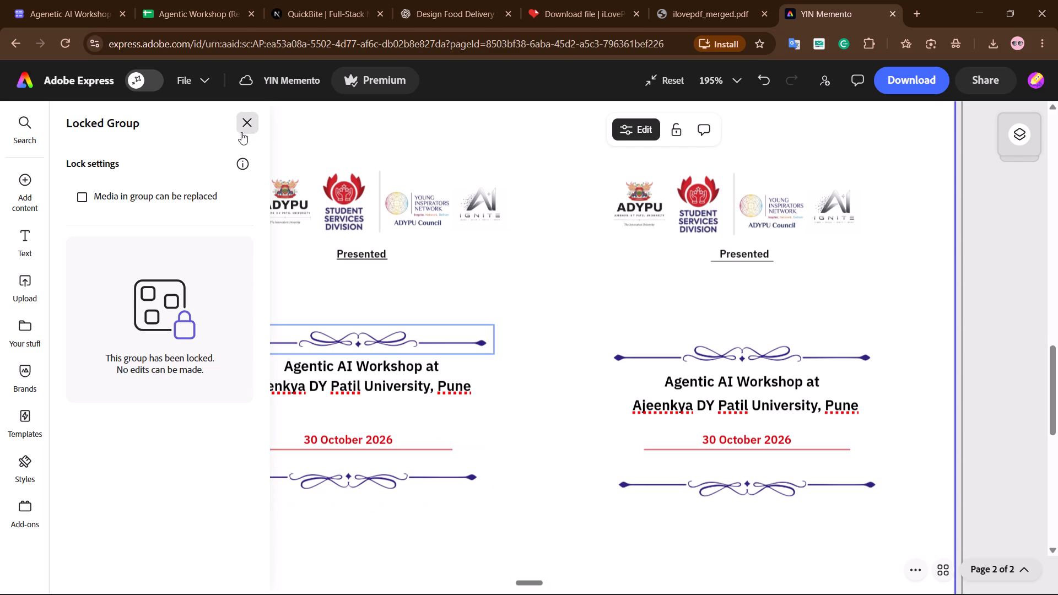
click(245, 129)
Delete the leftover Vice Chancellor memento for the Council Installation Ceremony from the bottom of page 2.
scroll(539, 316, up, 7)
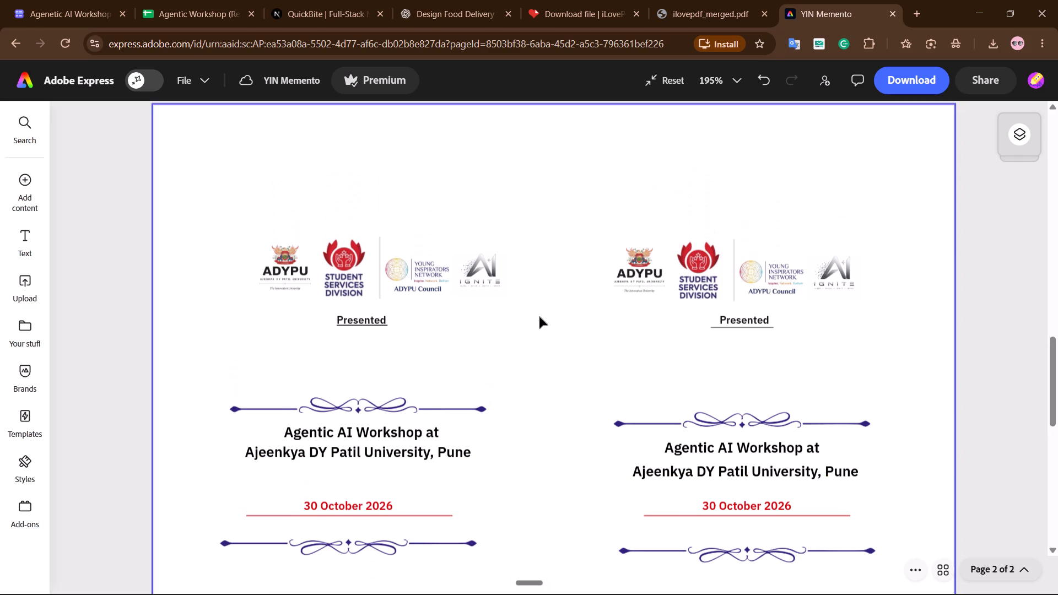
scroll(539, 317, up, 15)
scroll(548, 345, down, 12)
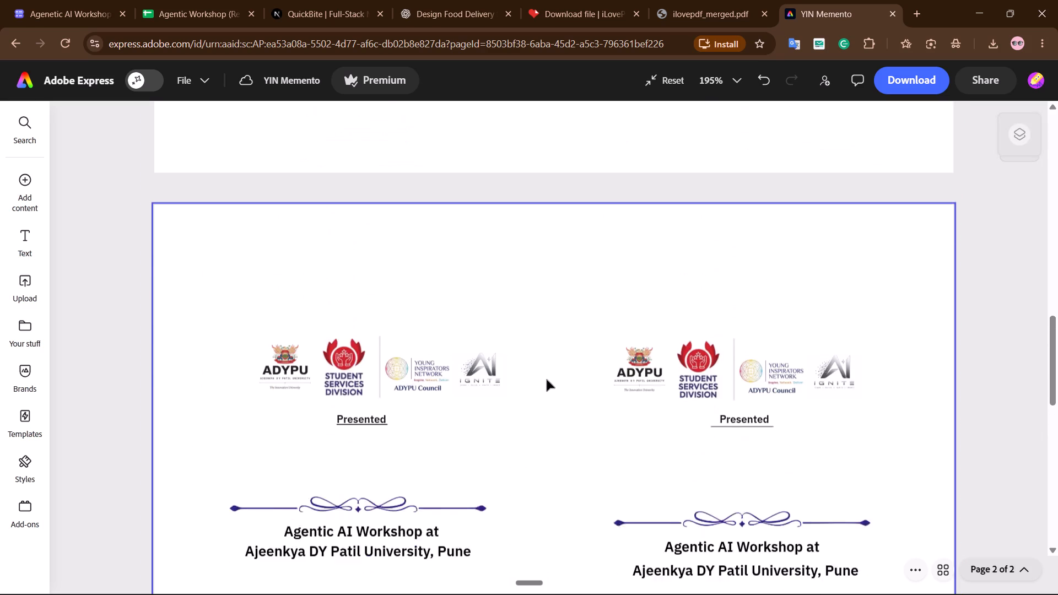
scroll(547, 380, down, 20)
scroll(547, 380, down, 19)
scroll(547, 391, up, 2)
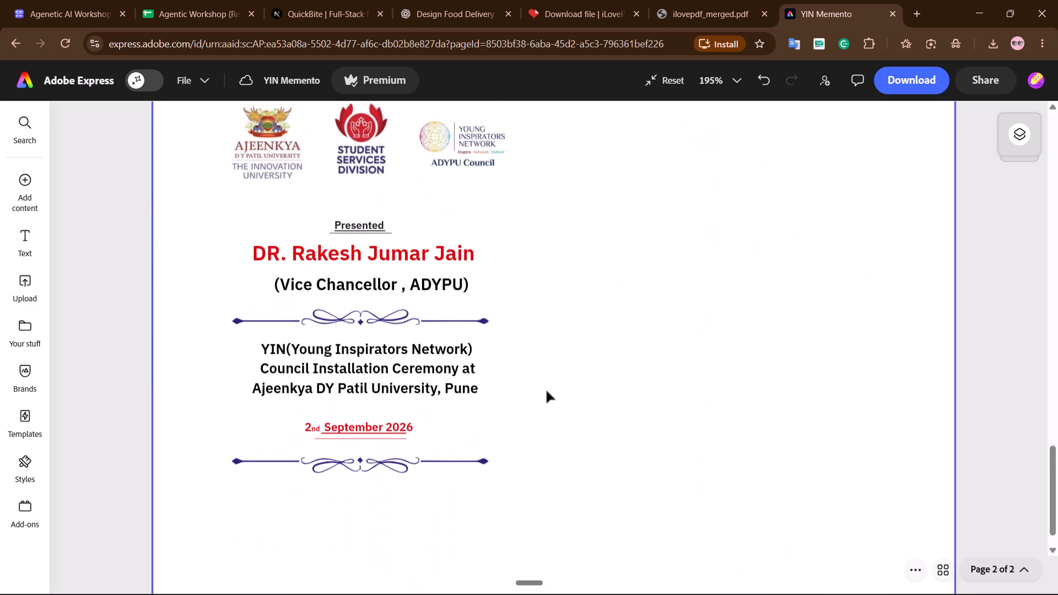
scroll(547, 391, up, 2)
drag(530, 492, 196, 416)
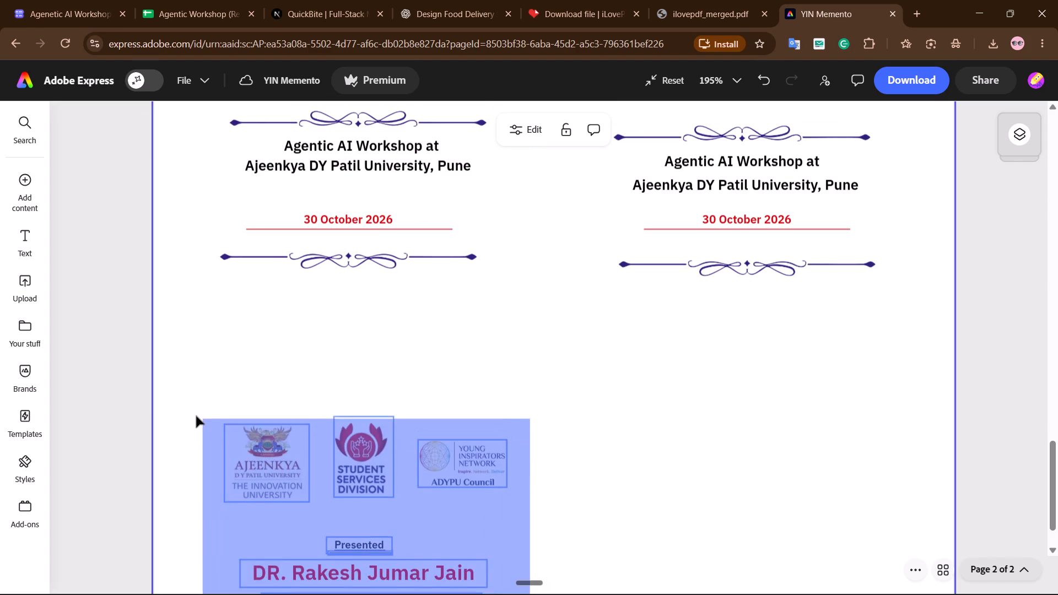
drag(196, 416, 197, 414)
key(Delete)
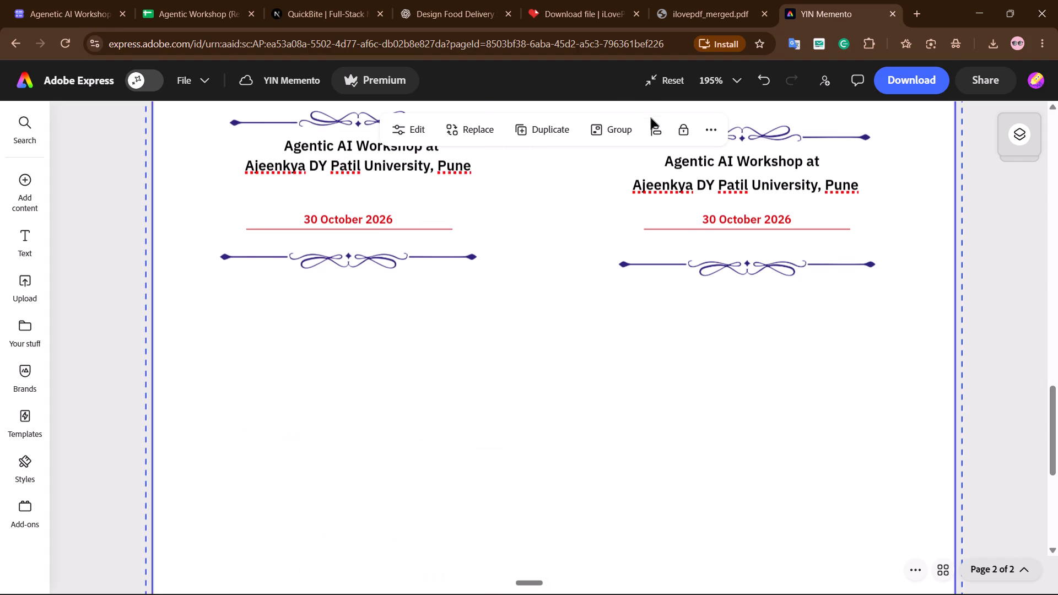
Look over the mementos on page 2 and page 1 to compare their text and layout.
scroll(689, 255, down, 11)
scroll(521, 263, up, 15)
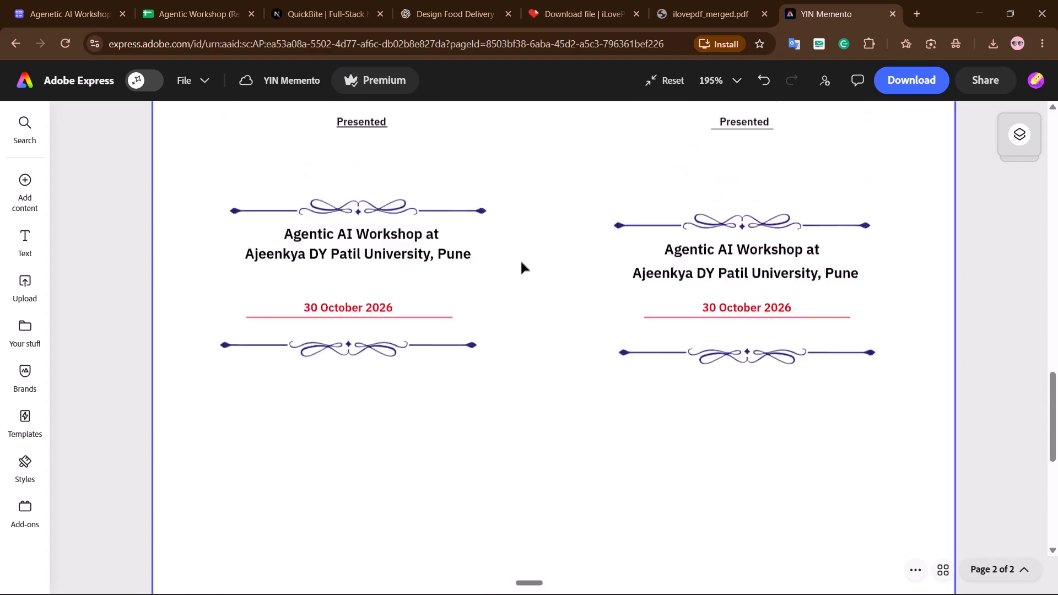
scroll(521, 262, up, 20)
scroll(521, 262, up, 20)
scroll(521, 262, up, 1)
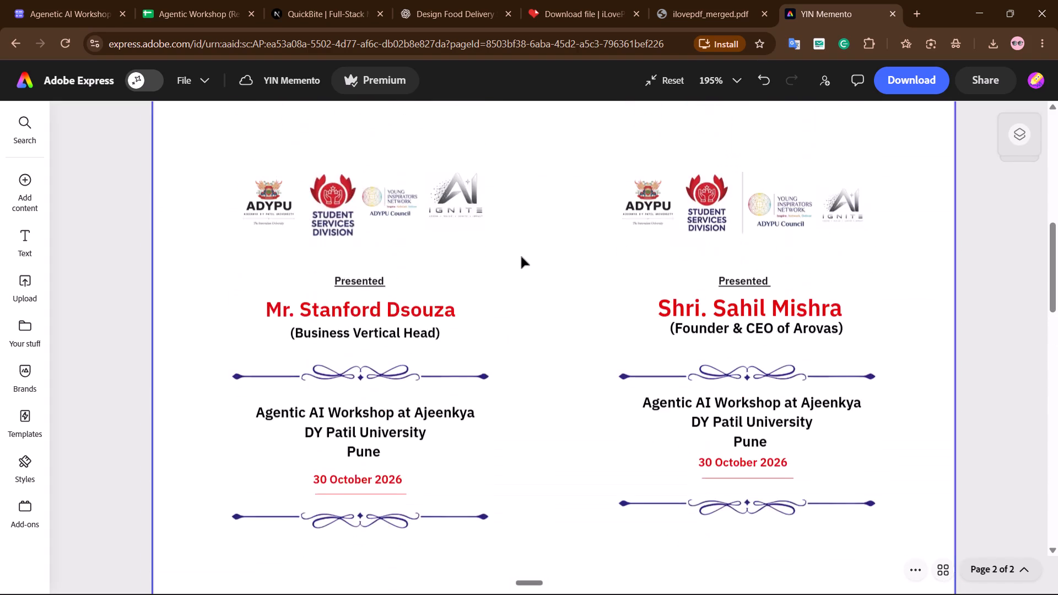
scroll(521, 257, up, 14)
scroll(521, 257, up, 12)
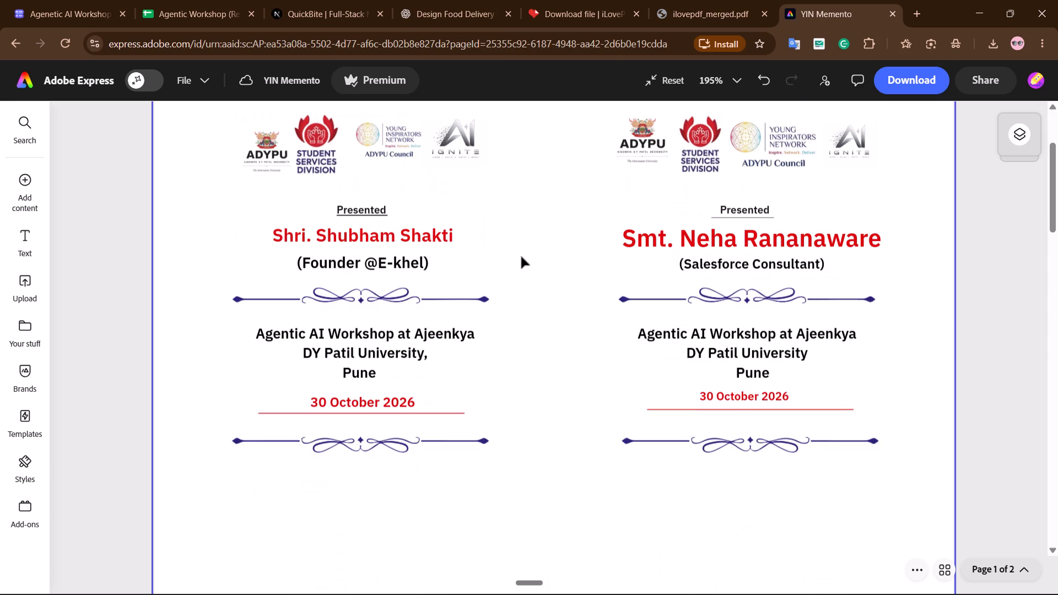
scroll(521, 257, up, 4)
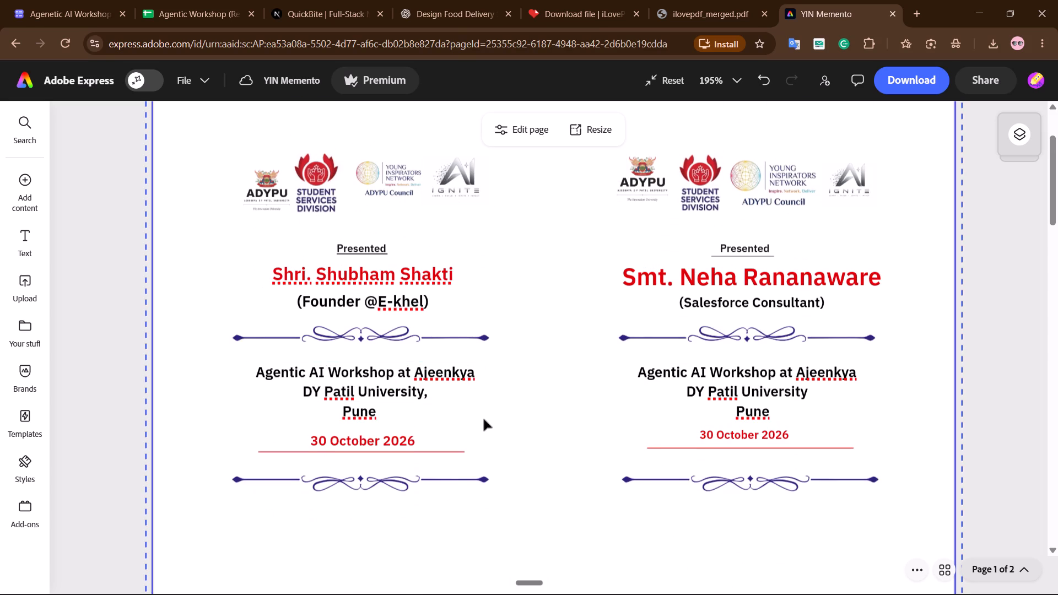
Break the workshop text in both top mementos on page 1 so that "Ajeenkya" starts the second line.
drag(415, 373, 415, 367)
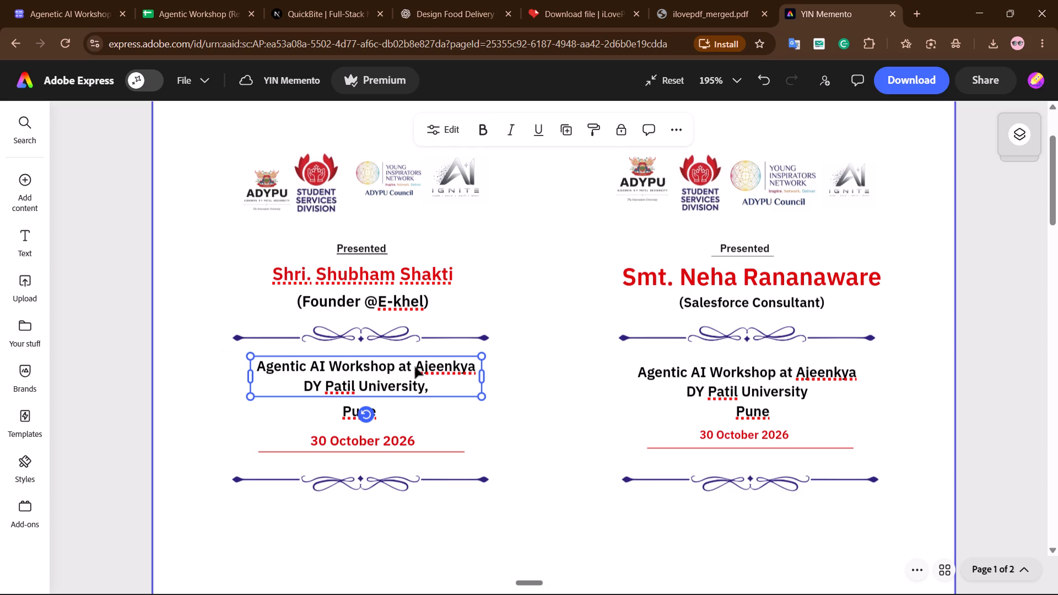
key(ctrl+z)
click(408, 372)
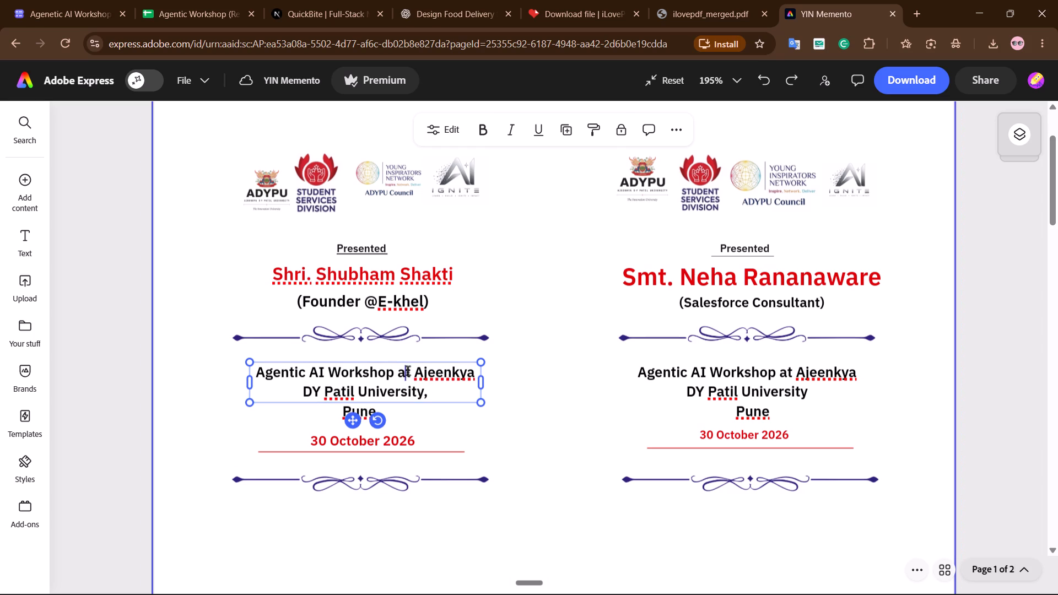
click(415, 374)
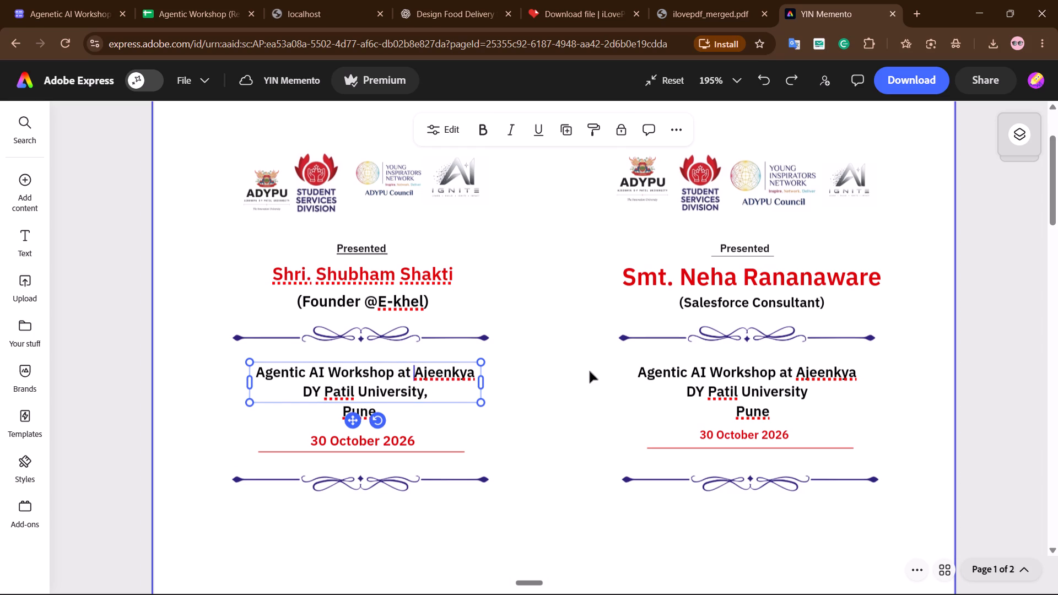
key(Return)
click(792, 369)
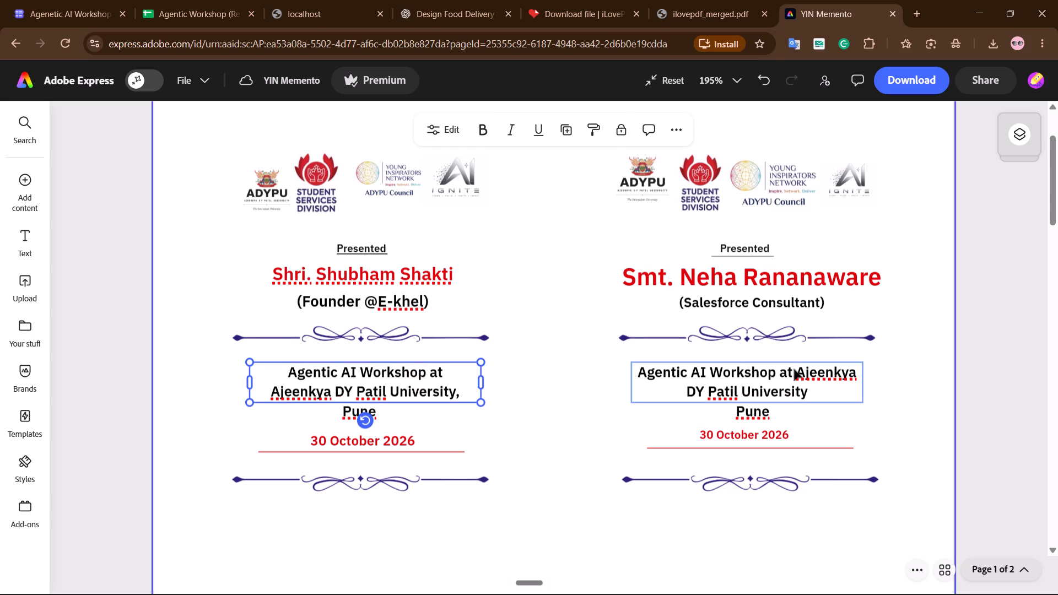
click(797, 372)
click(797, 372)
key(Return)
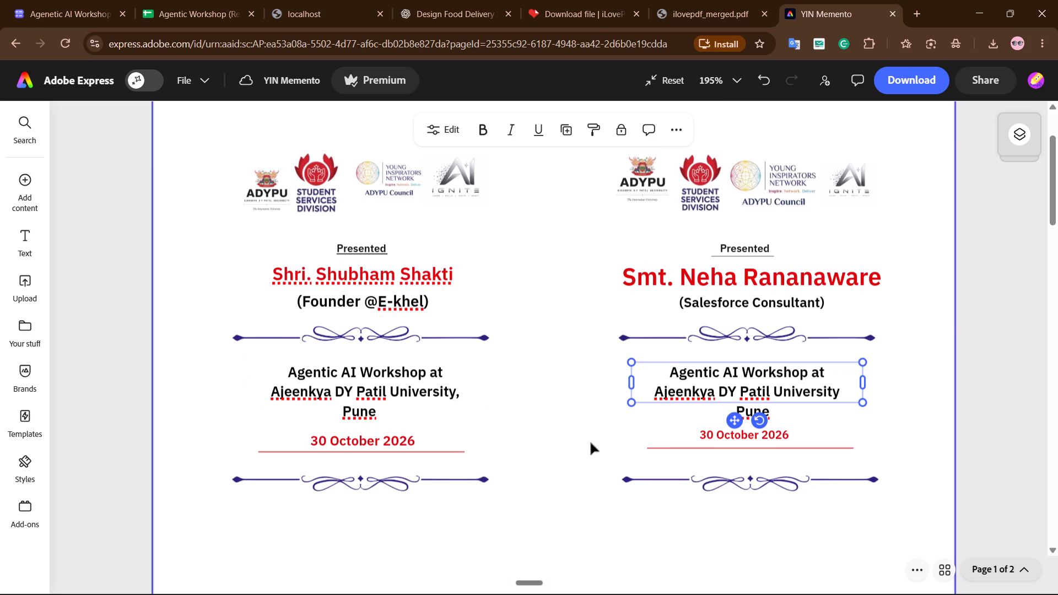
Break the workshop text before "Ajeenkya" in the Business Vertical Head and Founder & CEO of Arovas mementos on page 1.
scroll(587, 443, down, 15)
scroll(547, 433, down, 17)
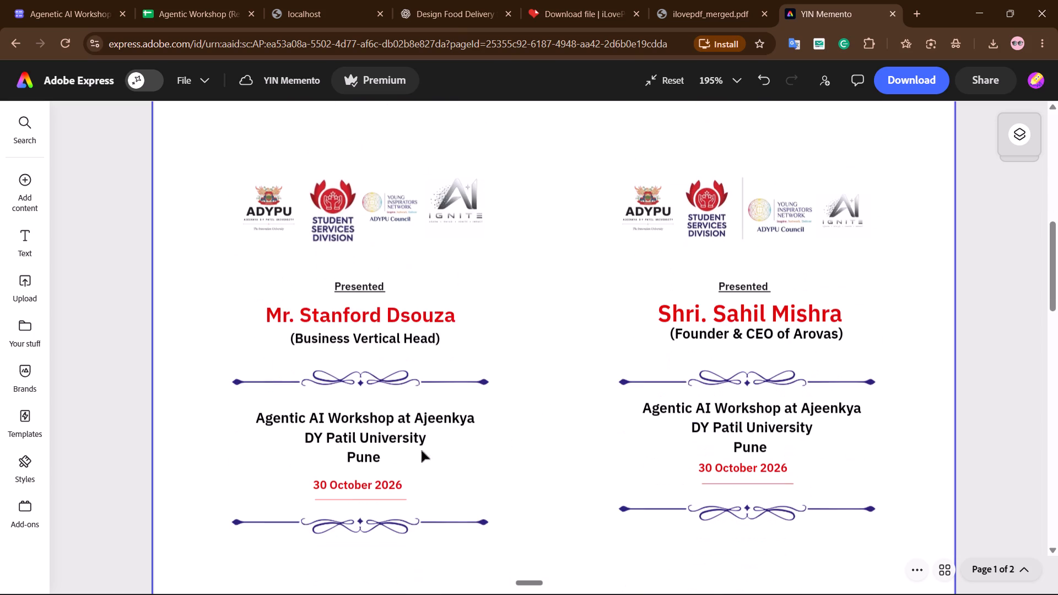
click(415, 410)
click(415, 415)
click(415, 417)
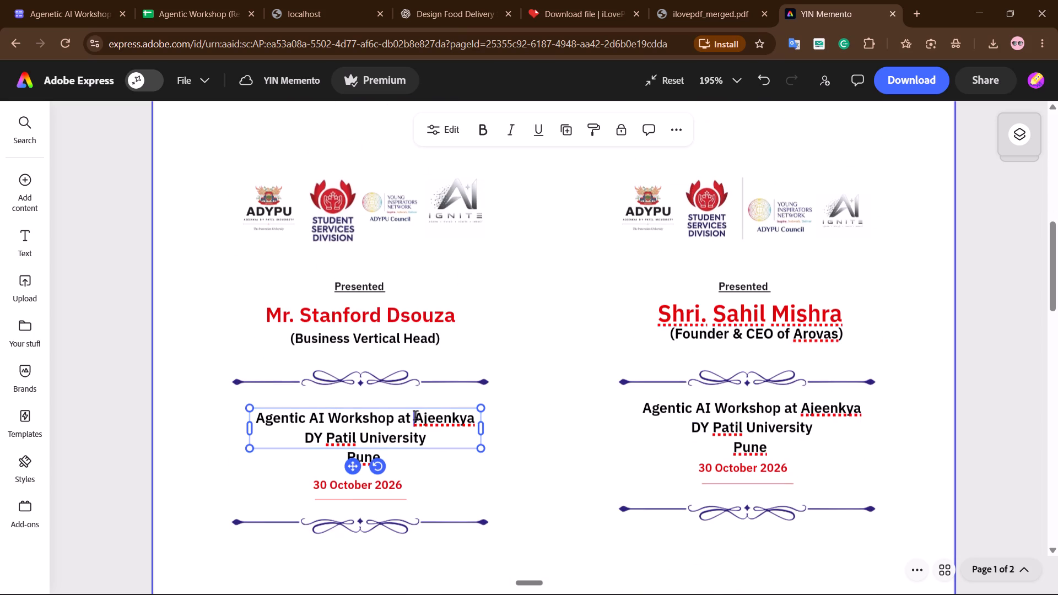
key(Return)
click(797, 409)
double_click(800, 409)
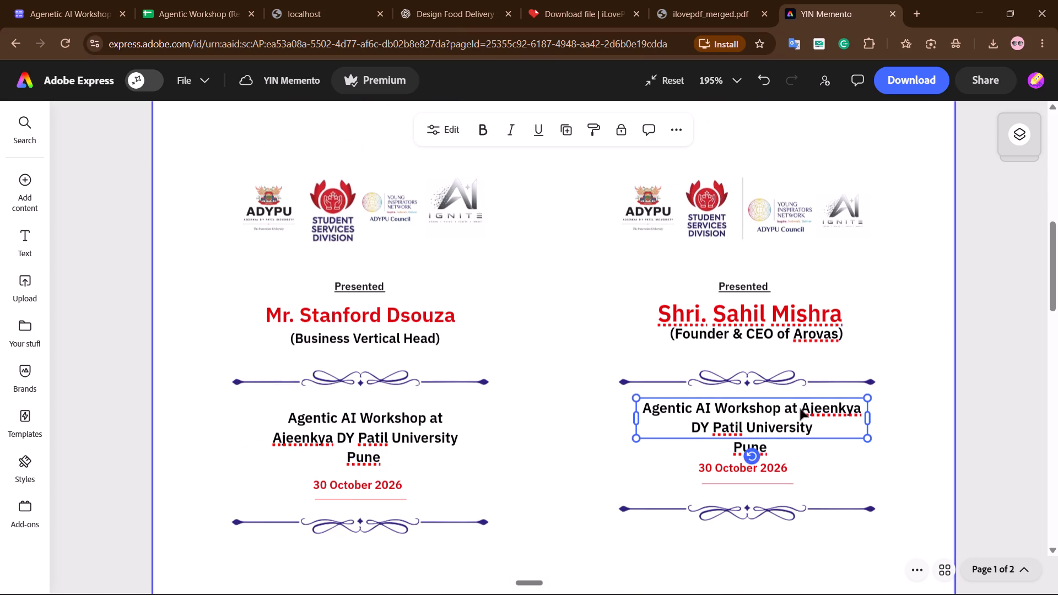
click(802, 409)
key(Return)
Put "Pune" on its own line below "Ajeenkya DY Patil University," in both mementos on page 2.
scroll(583, 479, down, 5)
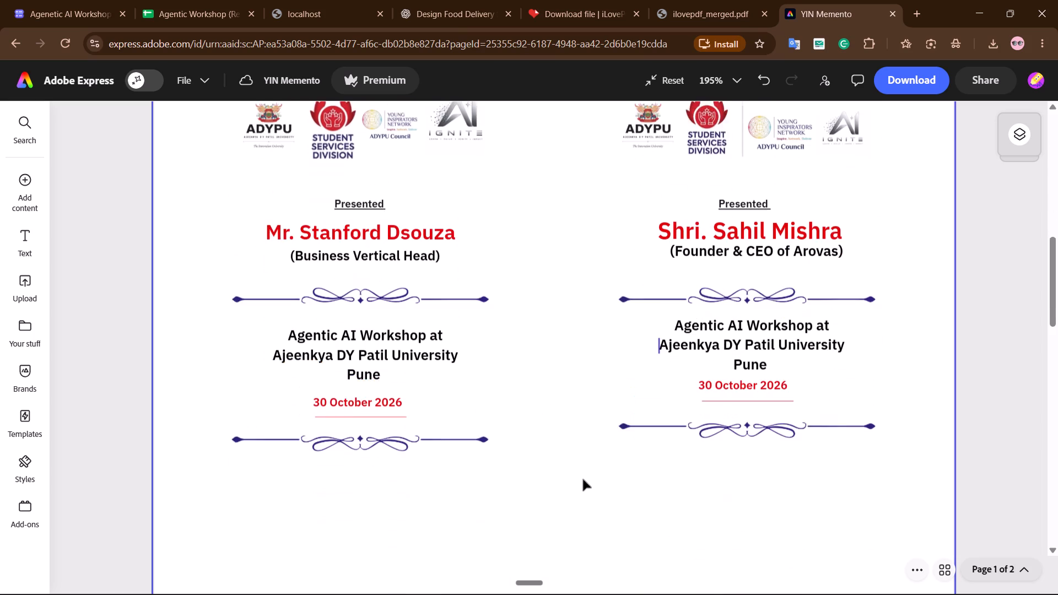
scroll(583, 479, down, 20)
scroll(583, 479, down, 12)
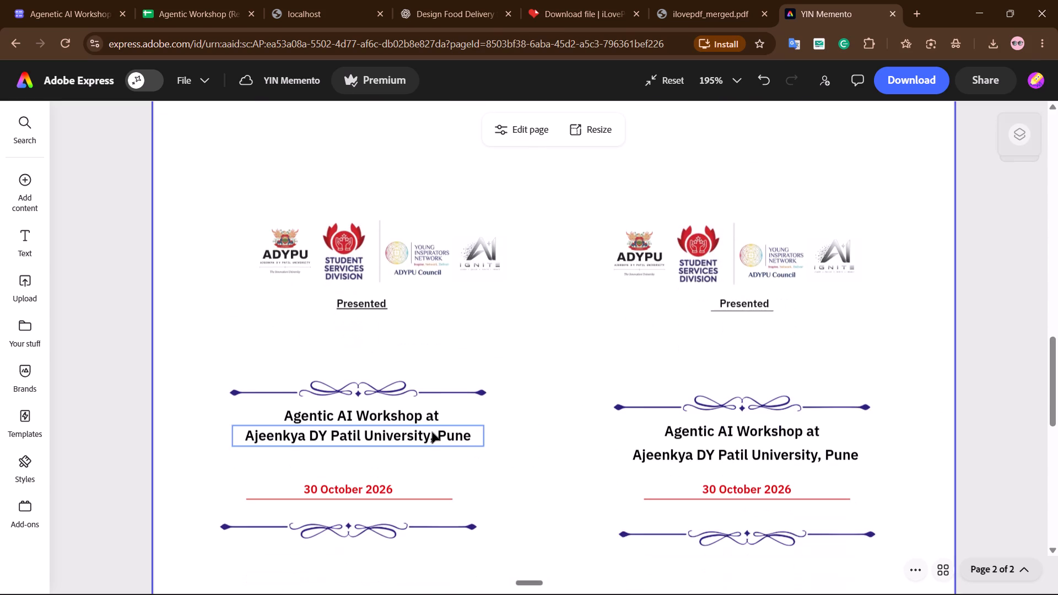
click(432, 432)
click(436, 434)
click(441, 437)
key(Return)
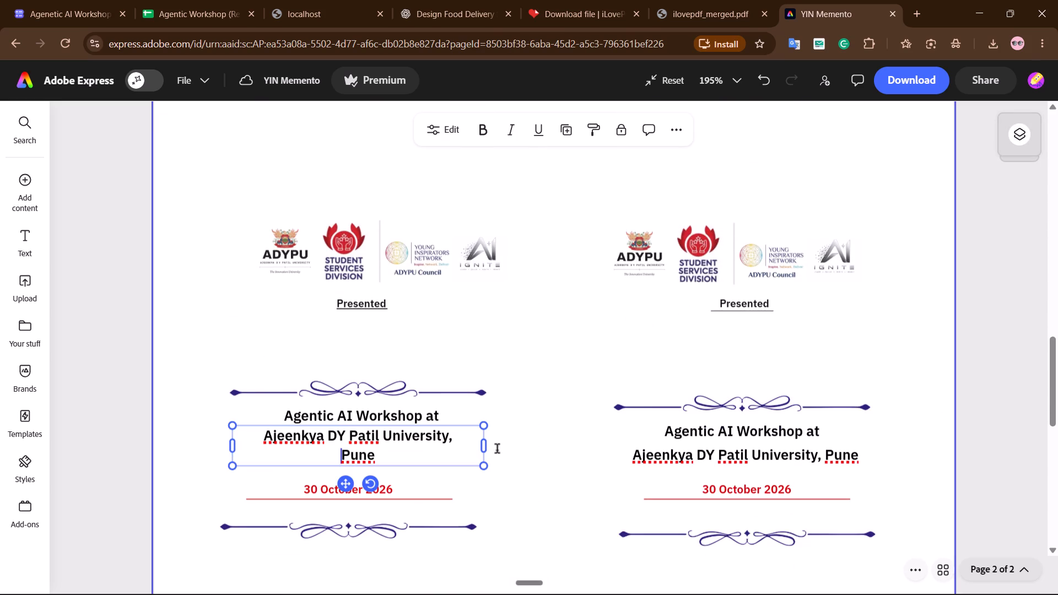
click(828, 455)
click(824, 456)
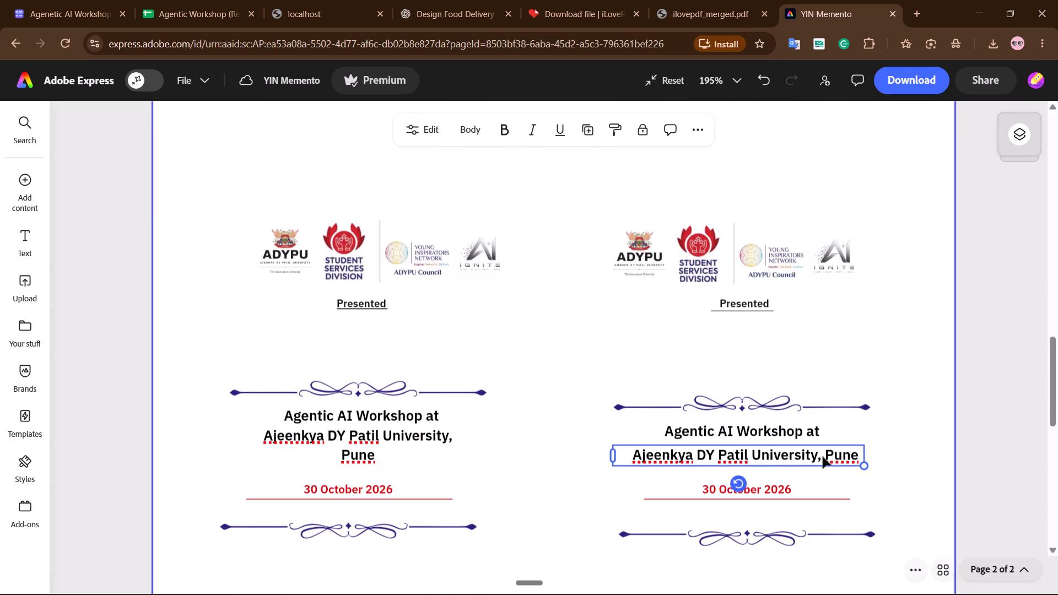
click(823, 457)
click(826, 458)
key(Return)
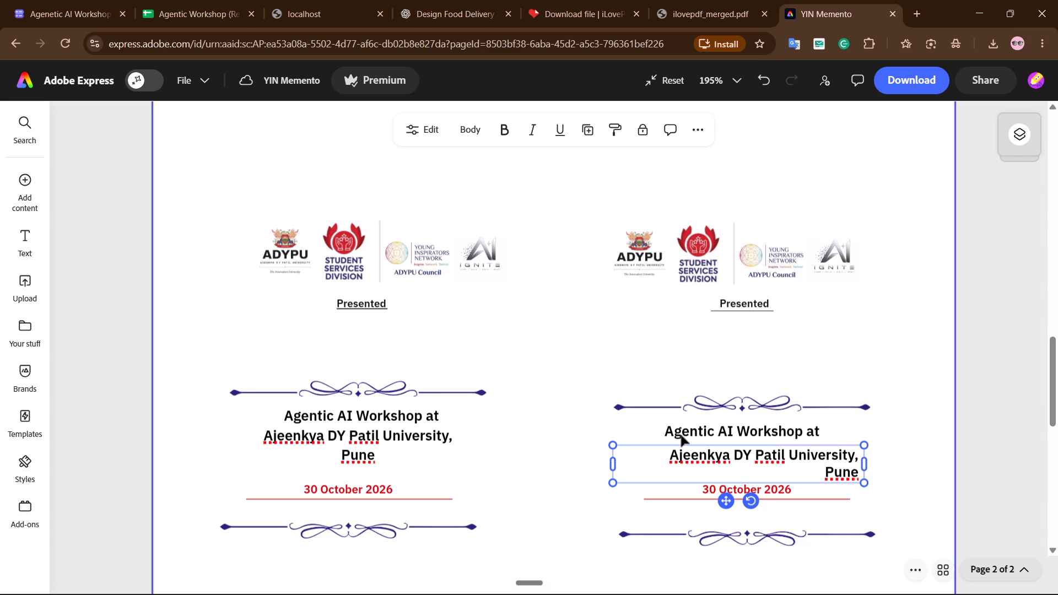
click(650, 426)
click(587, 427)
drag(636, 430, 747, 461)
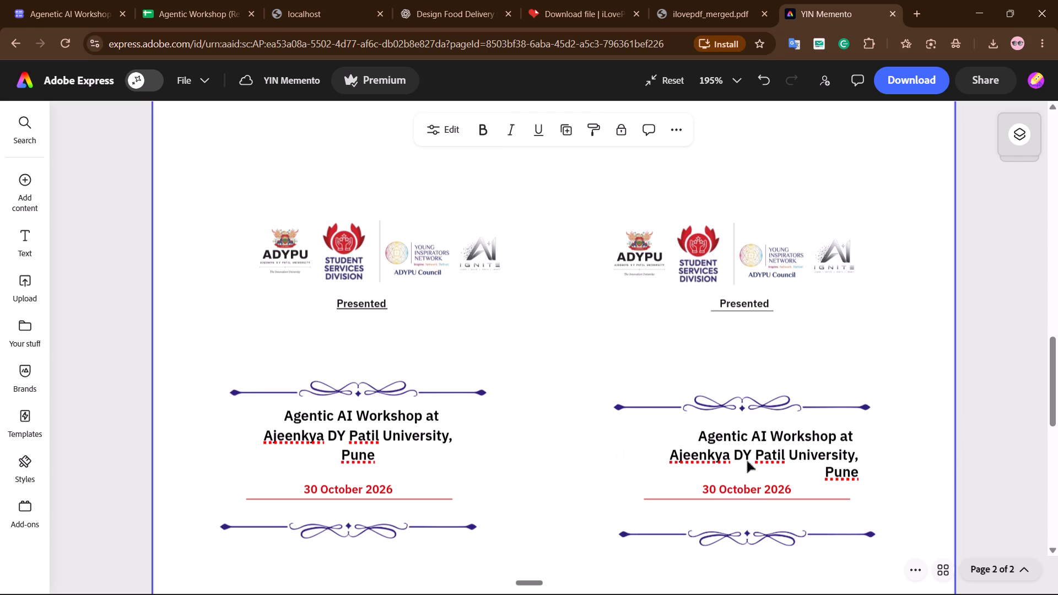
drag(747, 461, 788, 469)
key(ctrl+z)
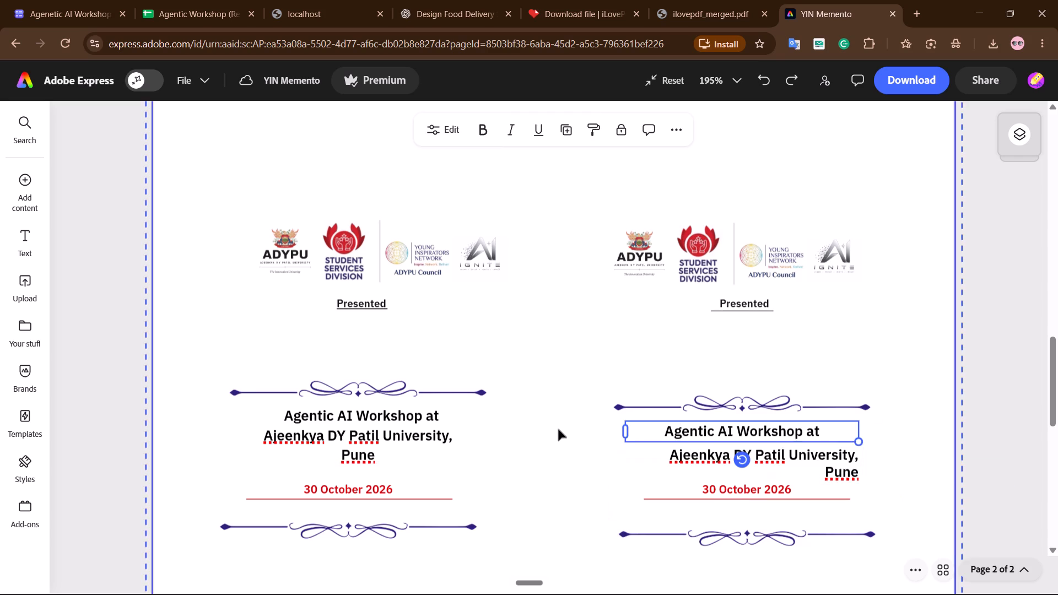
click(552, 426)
Center-align the Agentic AI Workshop at heading and the Ajeenkya DY Patil University, Pune text of page 2's right memento.
drag(571, 421, 878, 482)
click(393, 123)
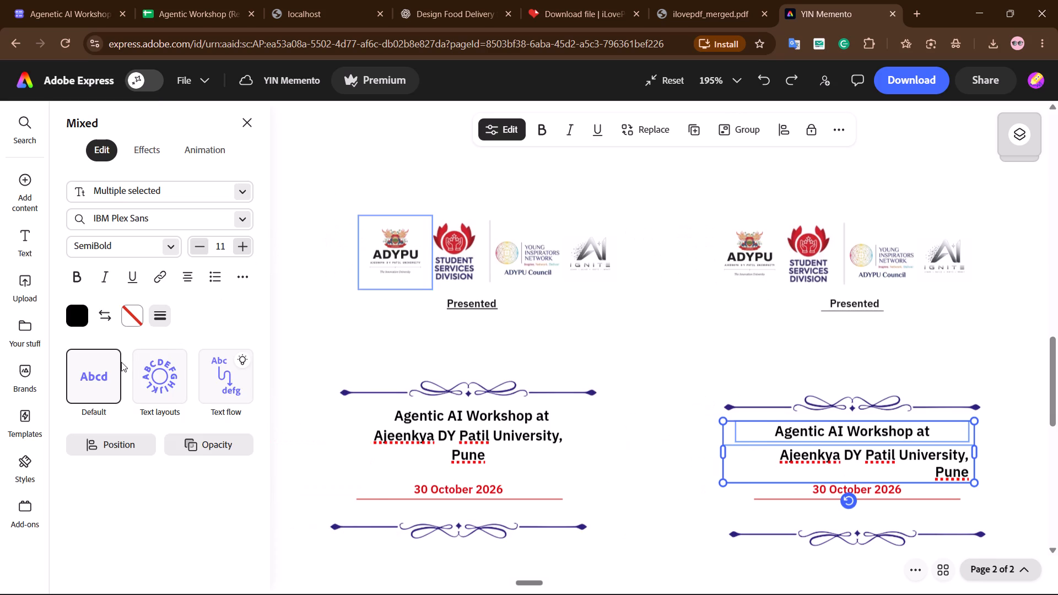
click(180, 277)
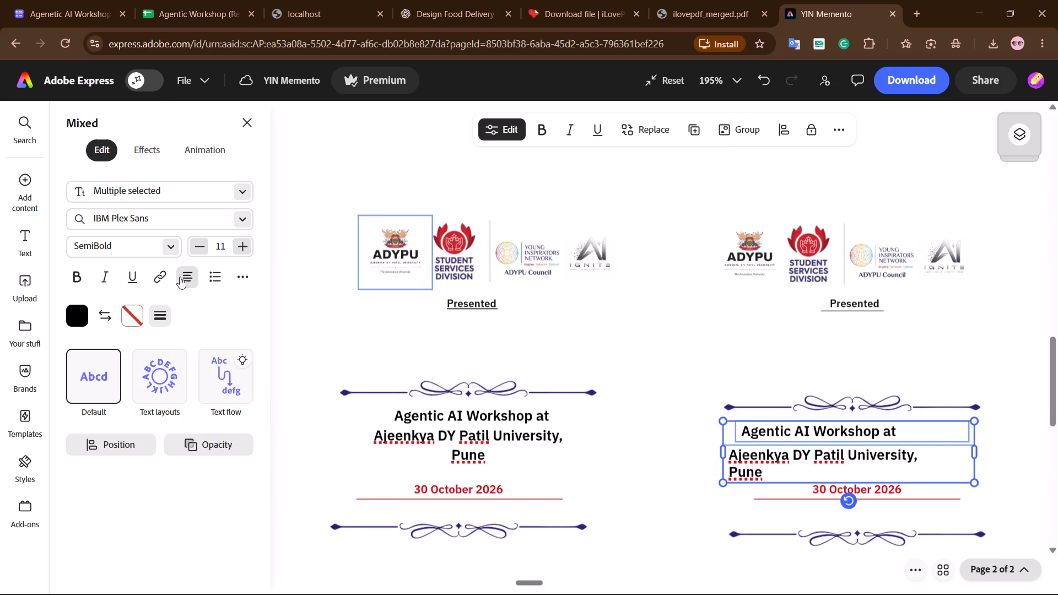
click(180, 277)
click(658, 466)
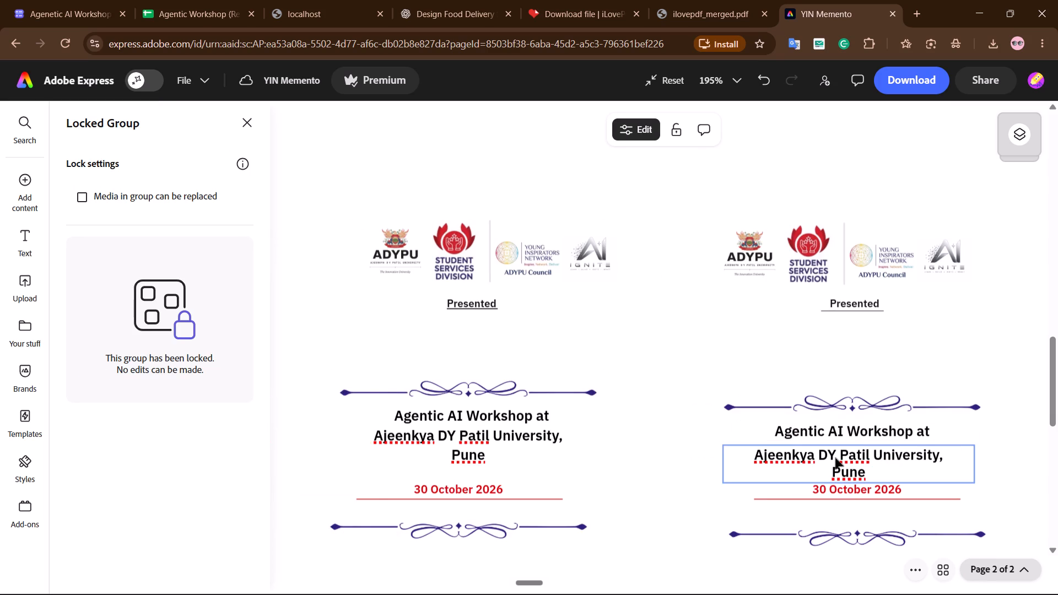
Nudge the right memento's 30 October 2026 date slightly left and lower its red line a little.
click(845, 490)
click(709, 521)
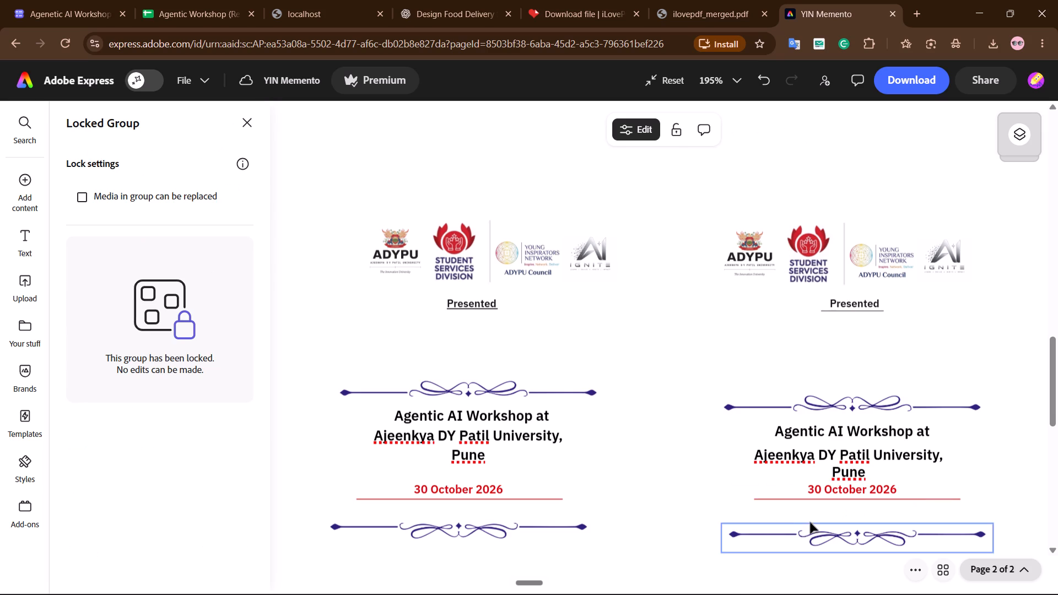
click(812, 501)
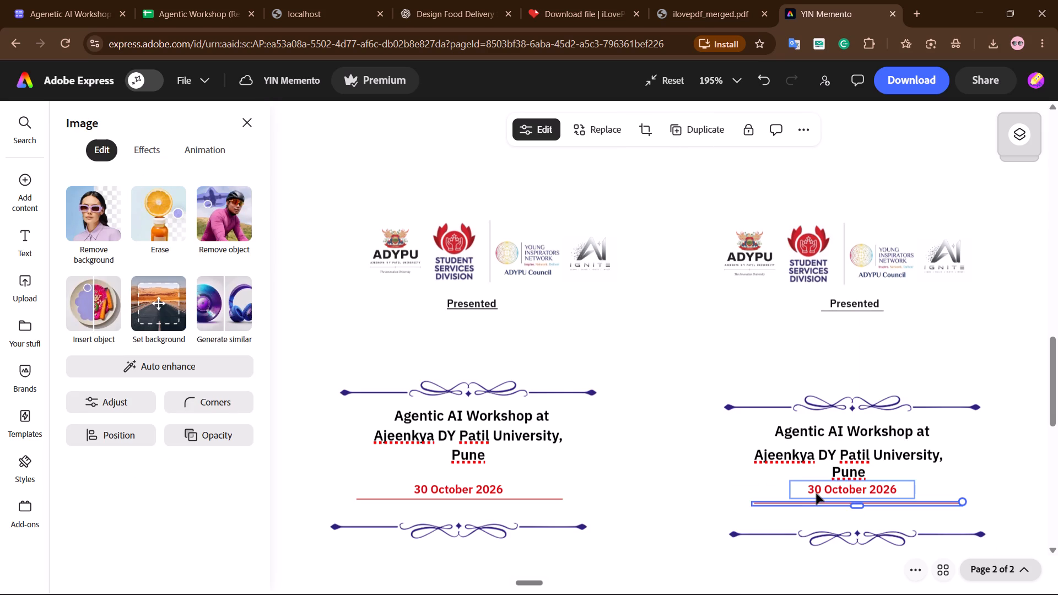
Move the right memento's upper ornament up, level with the left memento's and in line with its own lower ornament.
drag(808, 408, 811, 396)
click(639, 449)
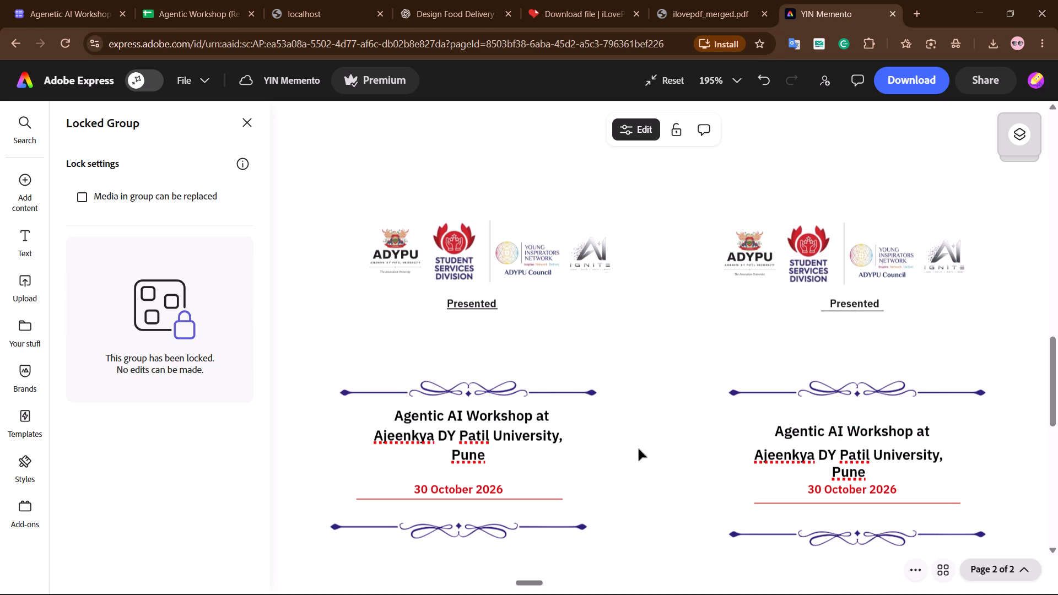
Move the right memento's whole row of logos slightly upward.
drag(707, 221, 941, 231)
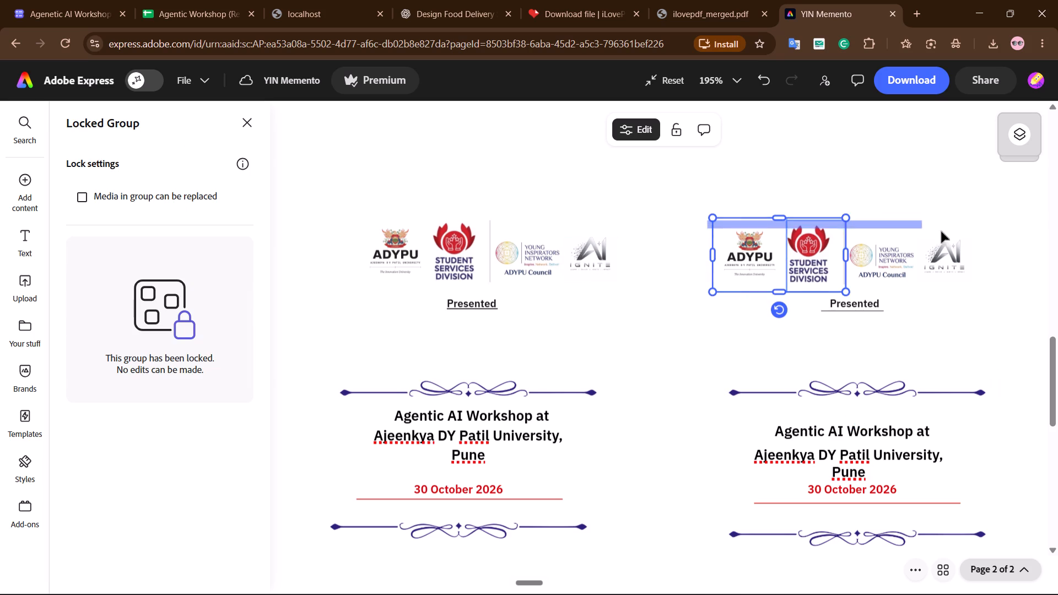
drag(941, 231, 996, 264)
drag(851, 257, 850, 247)
Center the right memento's Presented text over its underline, keeping it level with the left memento's Presented.
click(854, 298)
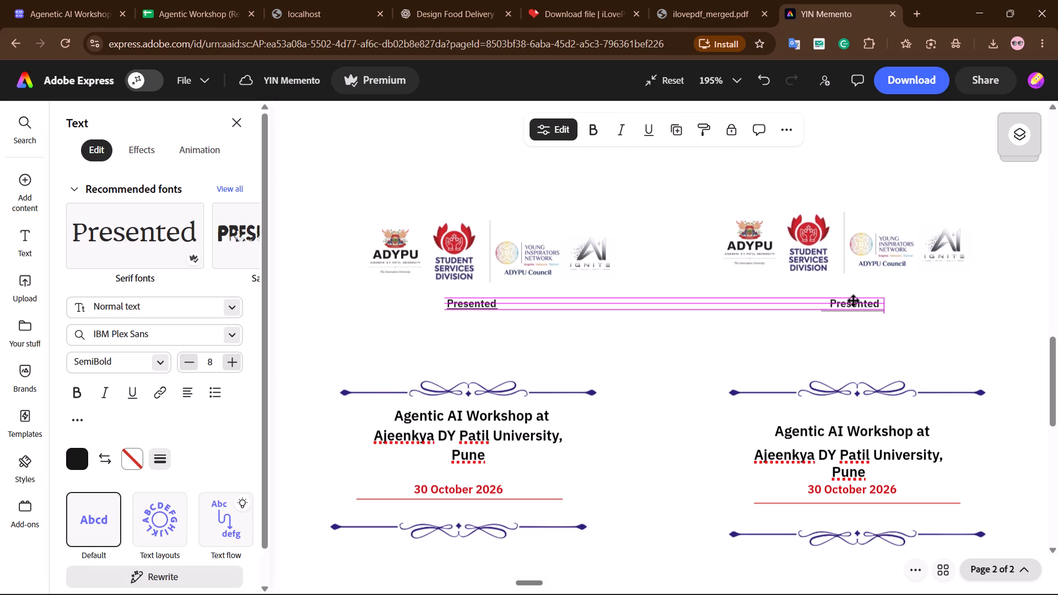
click(879, 337)
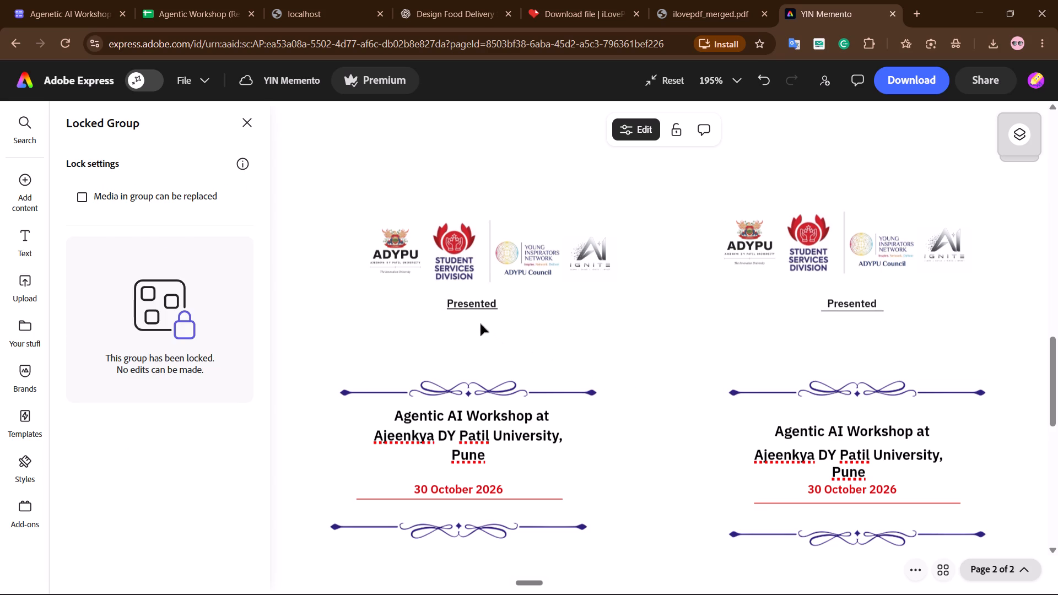
Move the right memento's 30 October 2026 date down, away from Pune and closer to its red line.
scroll(644, 351, up, 3)
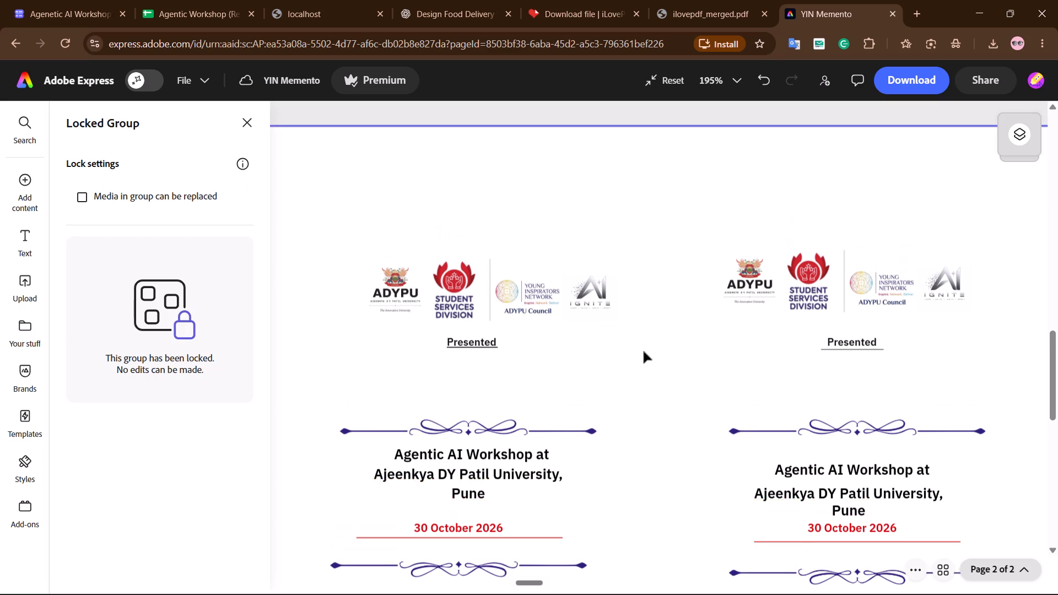
scroll(644, 351, up, 5)
scroll(644, 351, down, 15)
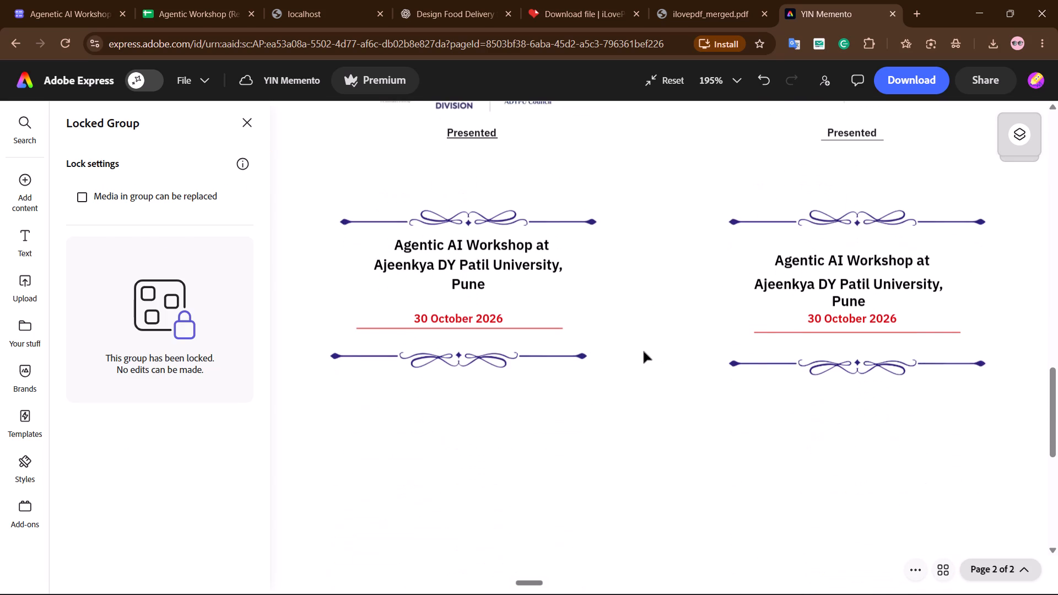
drag(849, 320, 849, 327)
click(658, 373)
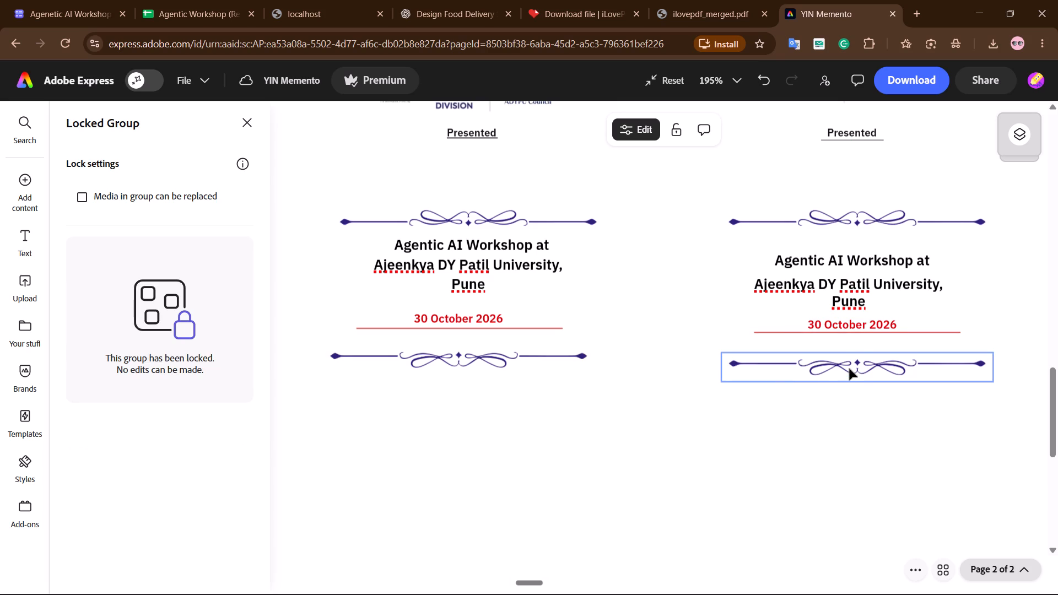
Move the right memento's lower ornament up, level with the left memento's lower ornament.
click(850, 366)
drag(852, 369, 852, 368)
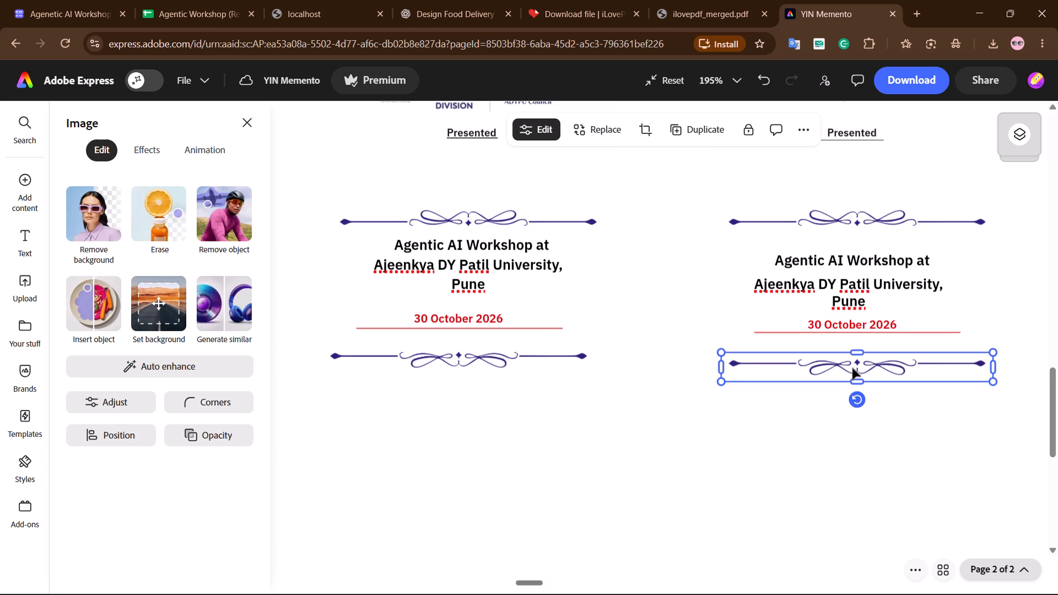
drag(852, 368, 851, 363)
click(658, 419)
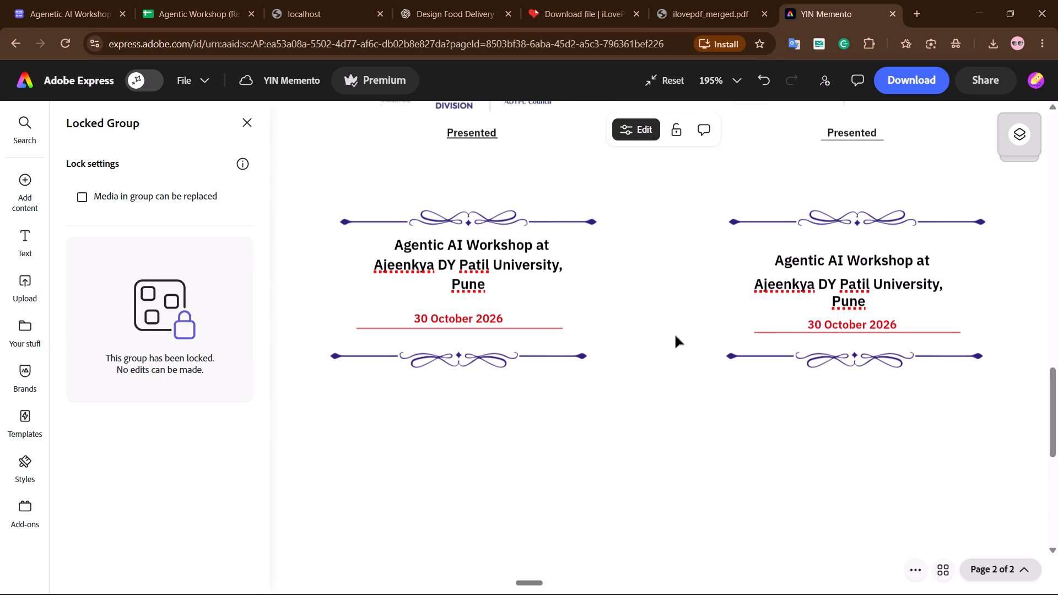
Review the memento layouts across page 1 and page 2, checking logos, headings, dates and ornaments.
scroll(676, 336, up, 20)
scroll(676, 336, up, 16)
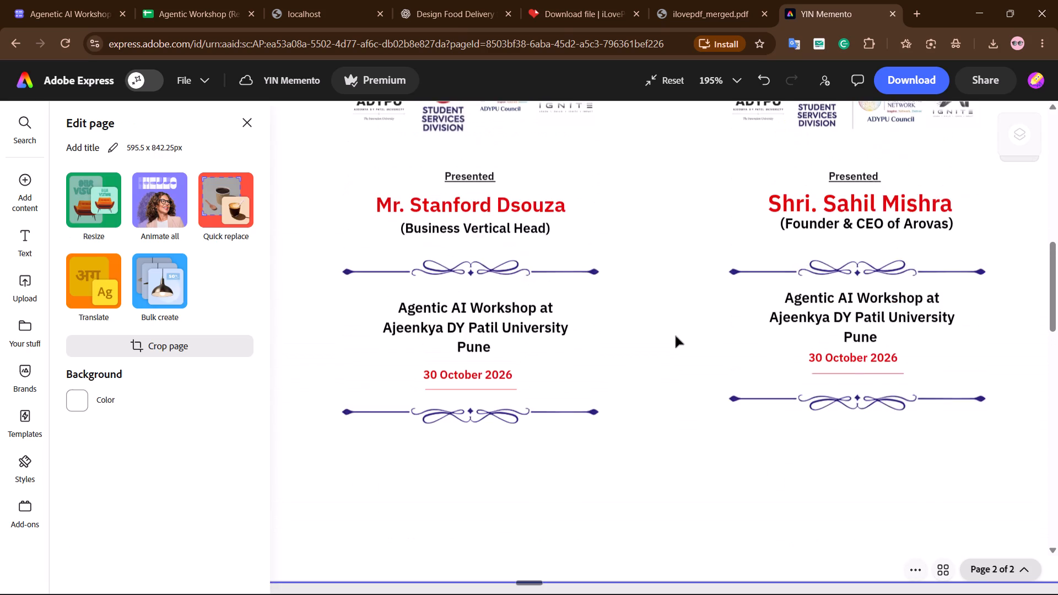
scroll(676, 336, up, 20)
scroll(676, 336, up, 7)
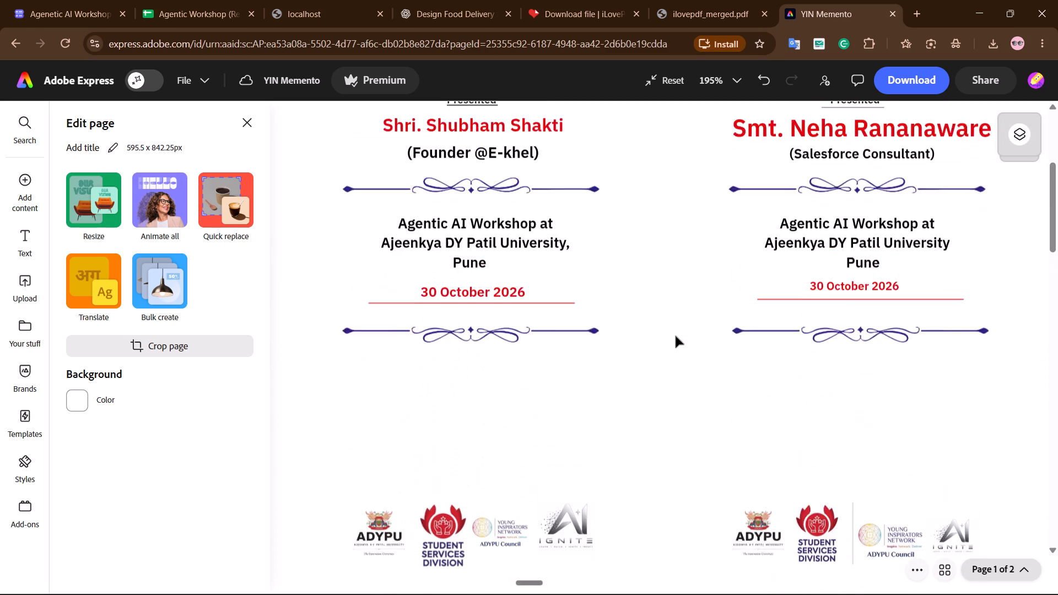
scroll(676, 336, up, 16)
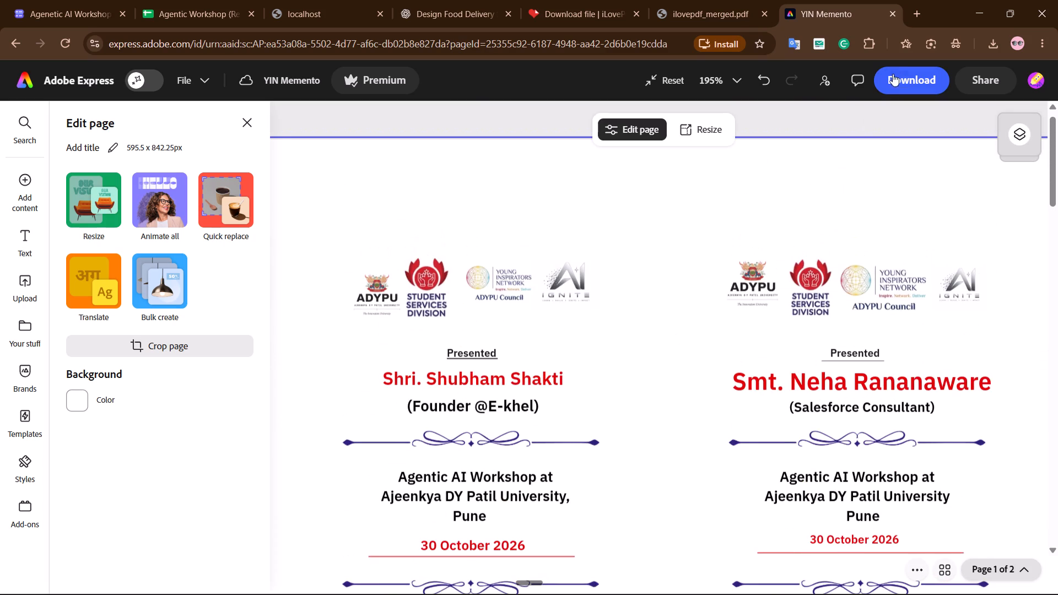
scroll(493, 412, down, 4)
scroll(628, 421, down, 8)
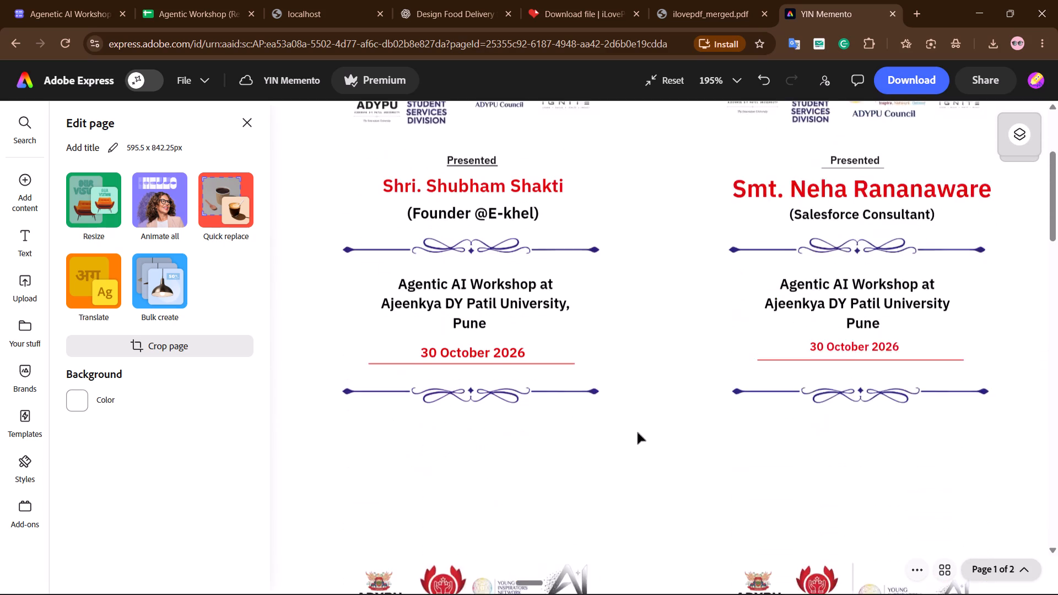
scroll(638, 432, down, 20)
scroll(638, 435, down, 6)
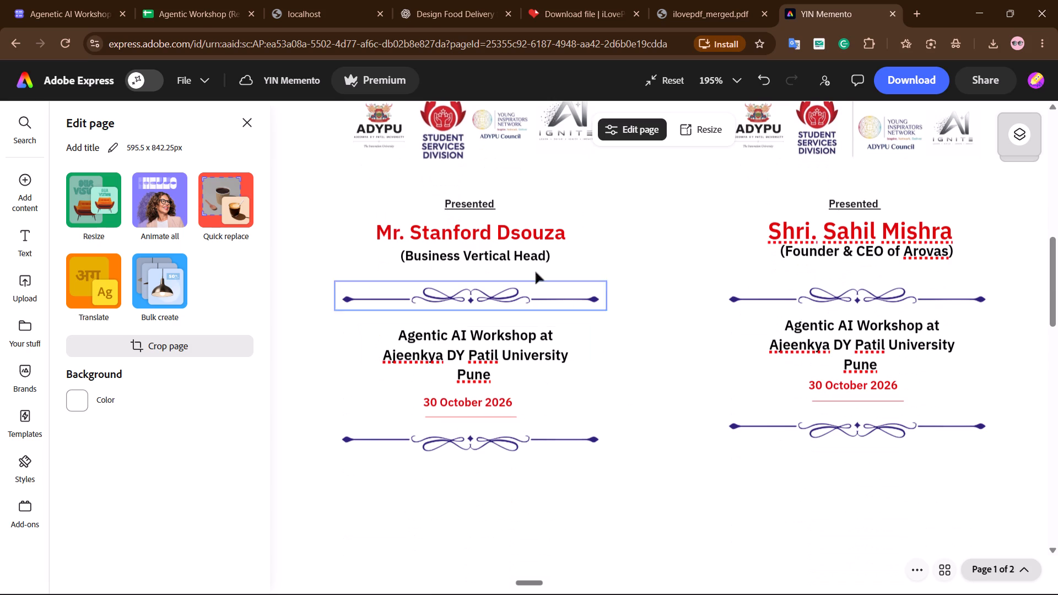
Compare the lower memento pair on page 1 with the blank-recipient pair on page 2.
scroll(619, 348, down, 13)
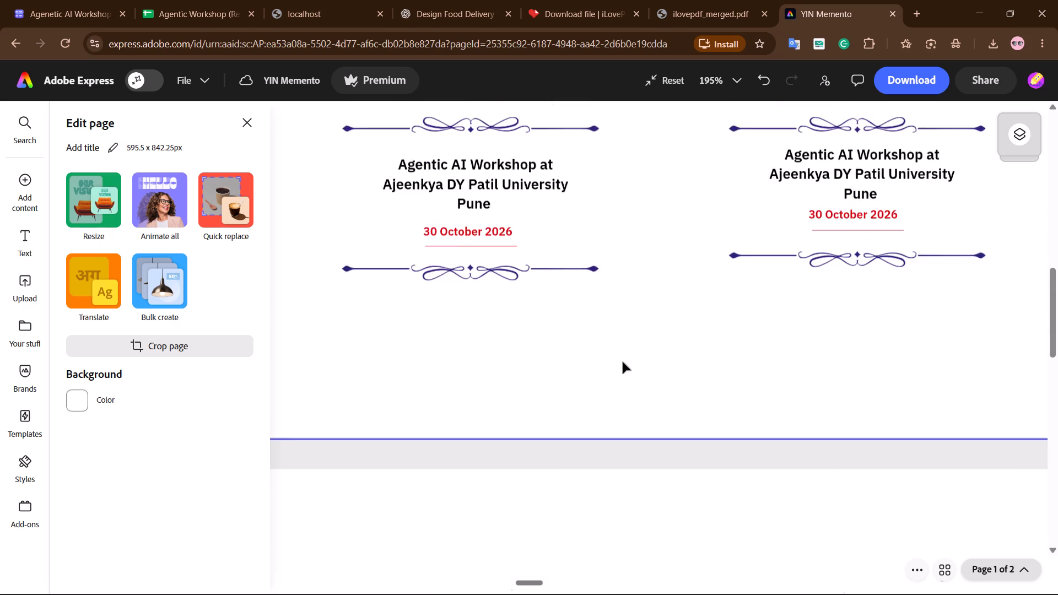
scroll(623, 362, down, 17)
scroll(635, 383, up, 8)
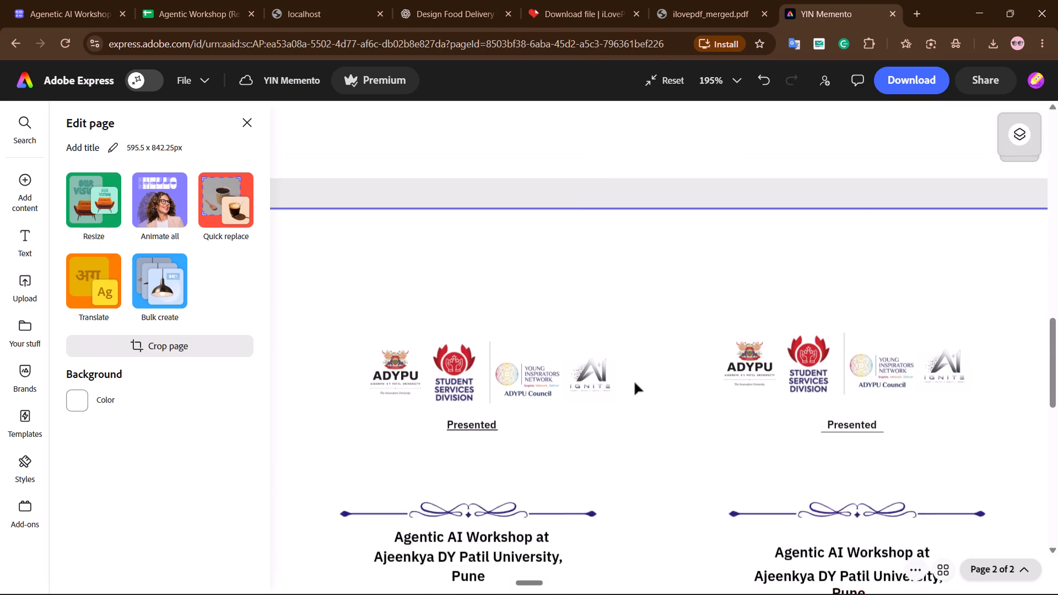
scroll(635, 383, up, 15)
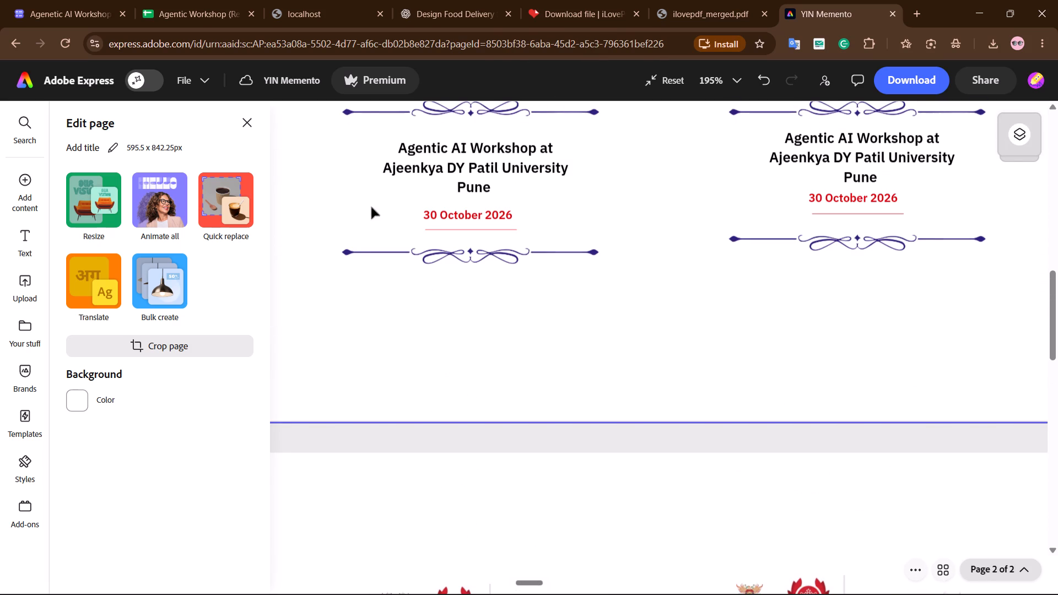
Download only page 1 of the memento design in PDF Standard format, without accessibility tags.
click(251, 120)
click(883, 83)
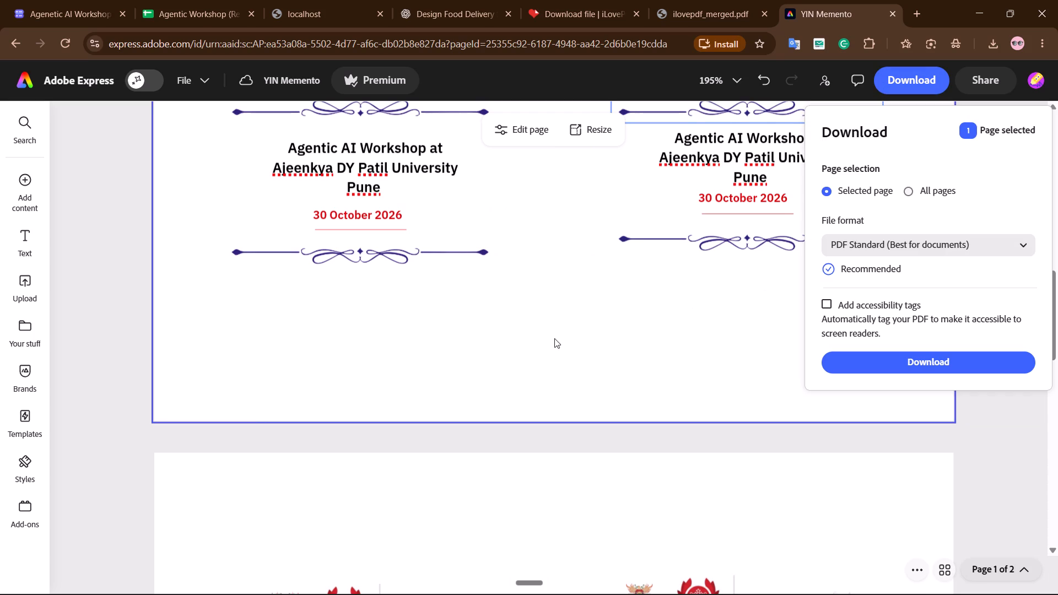
click(852, 353)
click(586, 368)
Review both pages of mementos, checking the logos, recipient names, workshop text, dates and ornaments.
scroll(582, 366, down, 8)
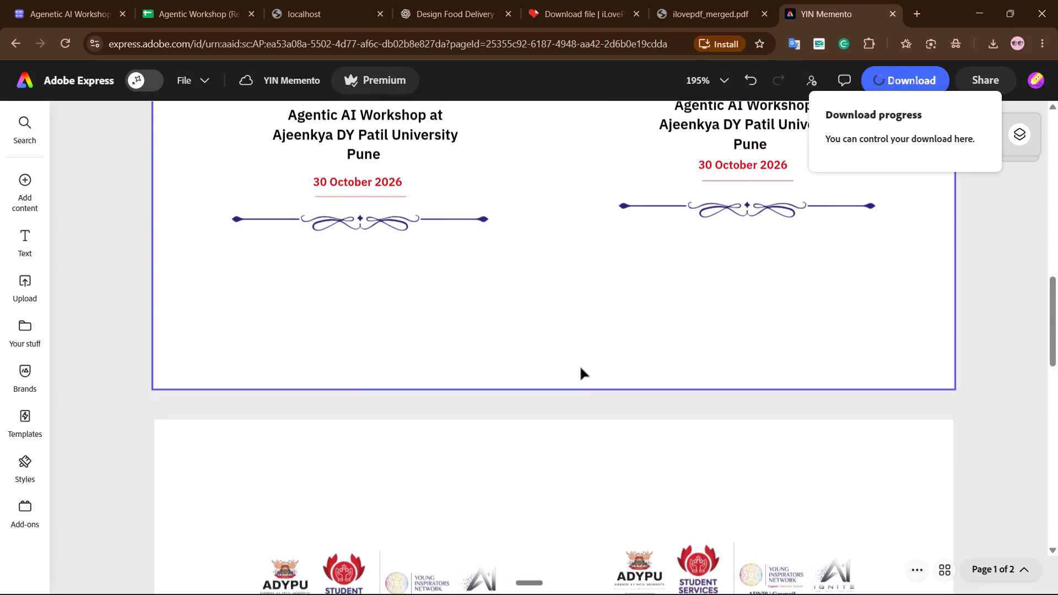
scroll(581, 368, down, 13)
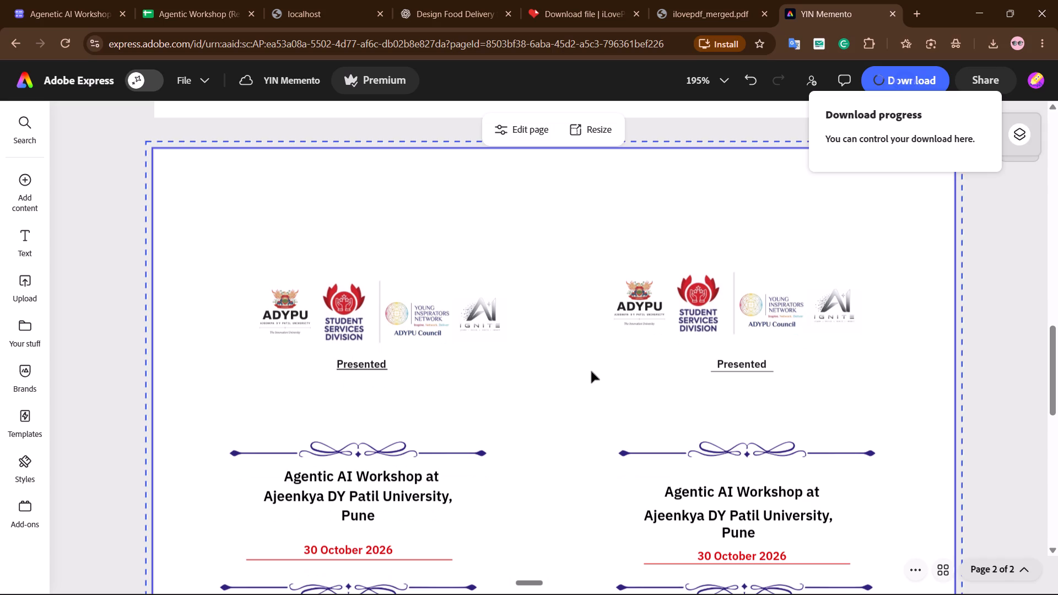
scroll(591, 371, down, 5)
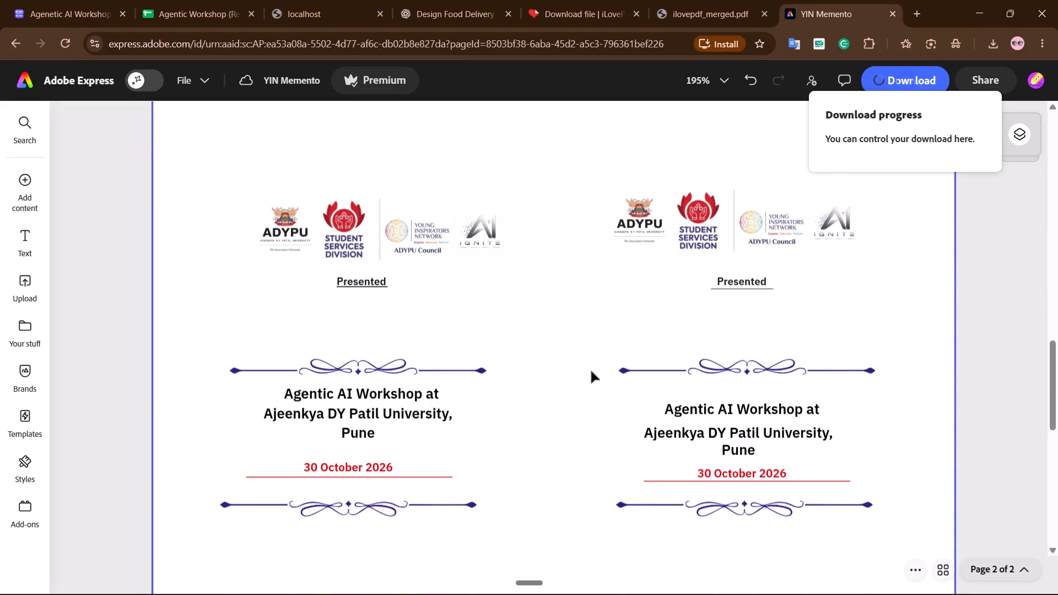
scroll(591, 371, down, 3)
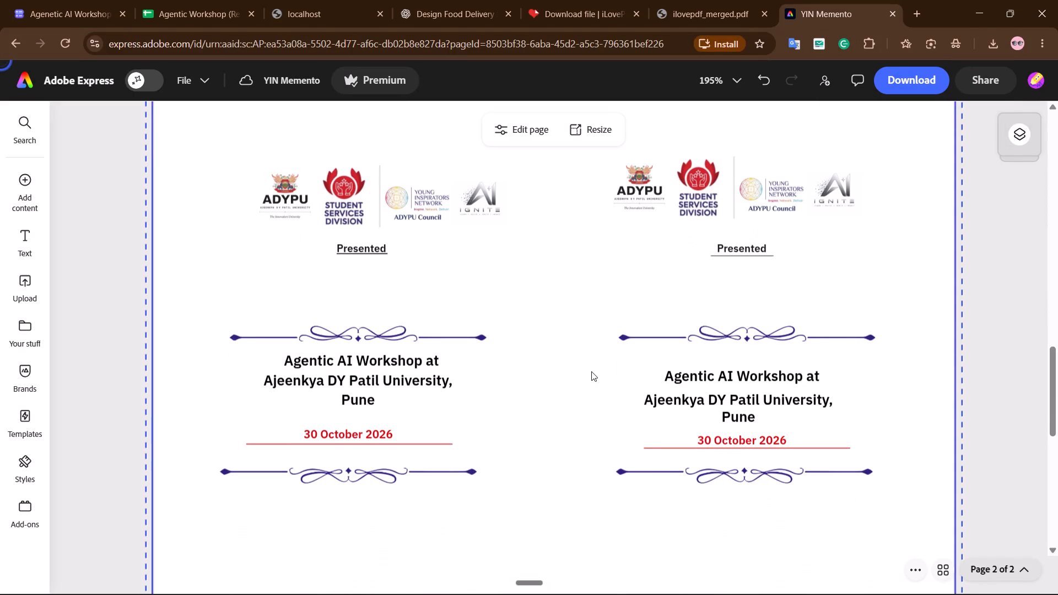
scroll(591, 371, up, 20)
scroll(591, 371, up, 7)
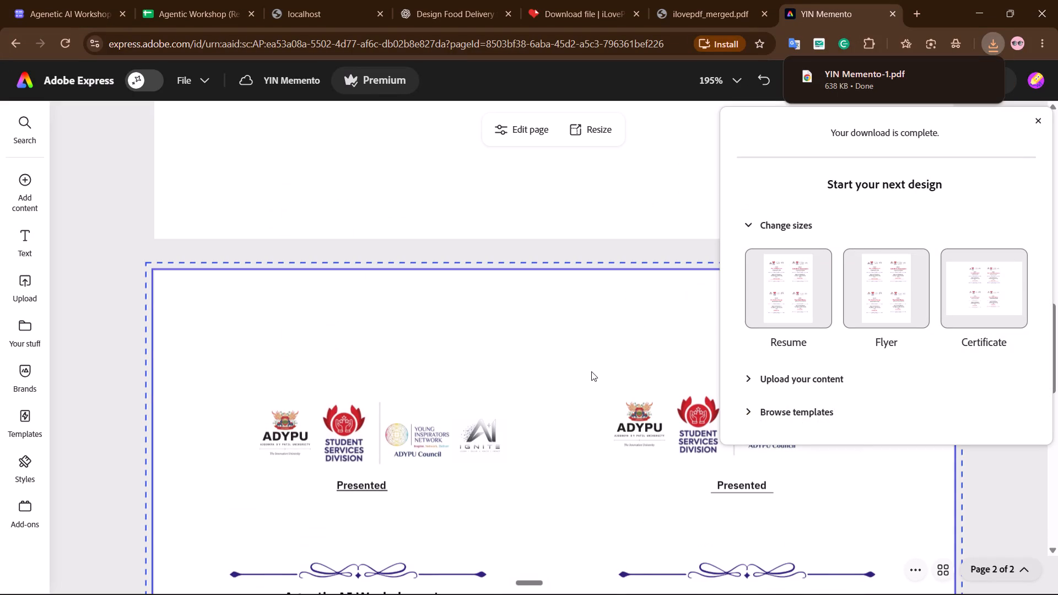
click(575, 374)
scroll(575, 374, up, 4)
scroll(575, 374, down, 13)
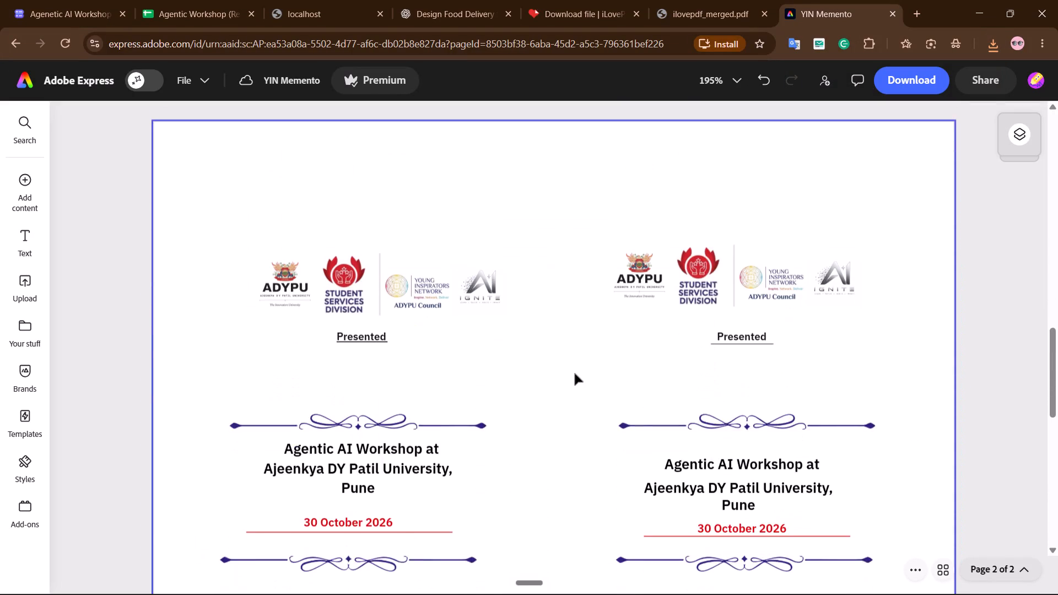
scroll(575, 374, down, 4)
scroll(575, 374, up, 20)
scroll(575, 374, up, 2)
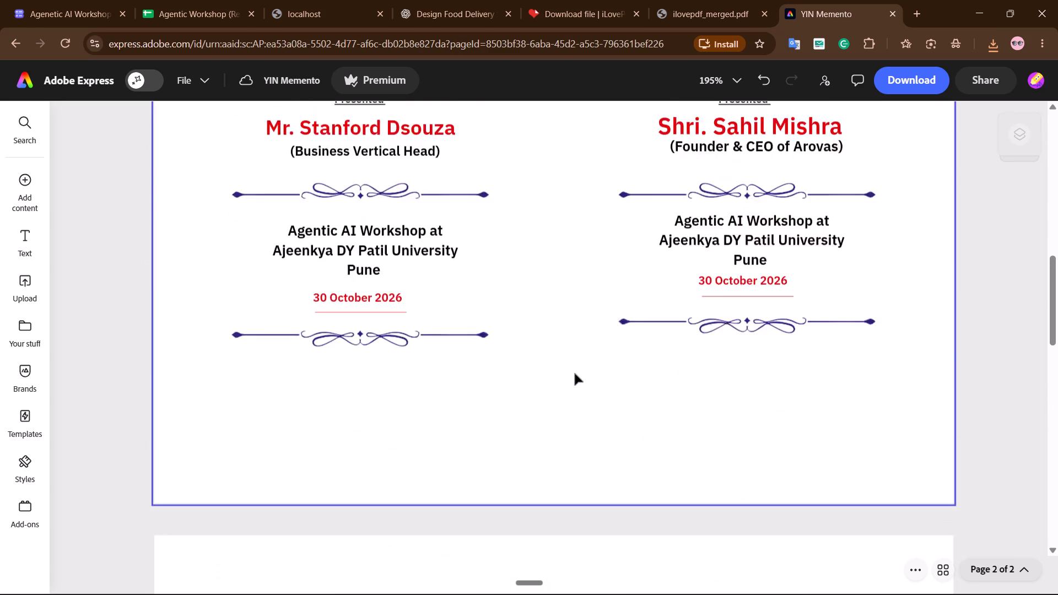
scroll(575, 374, up, 20)
scroll(575, 374, up, 16)
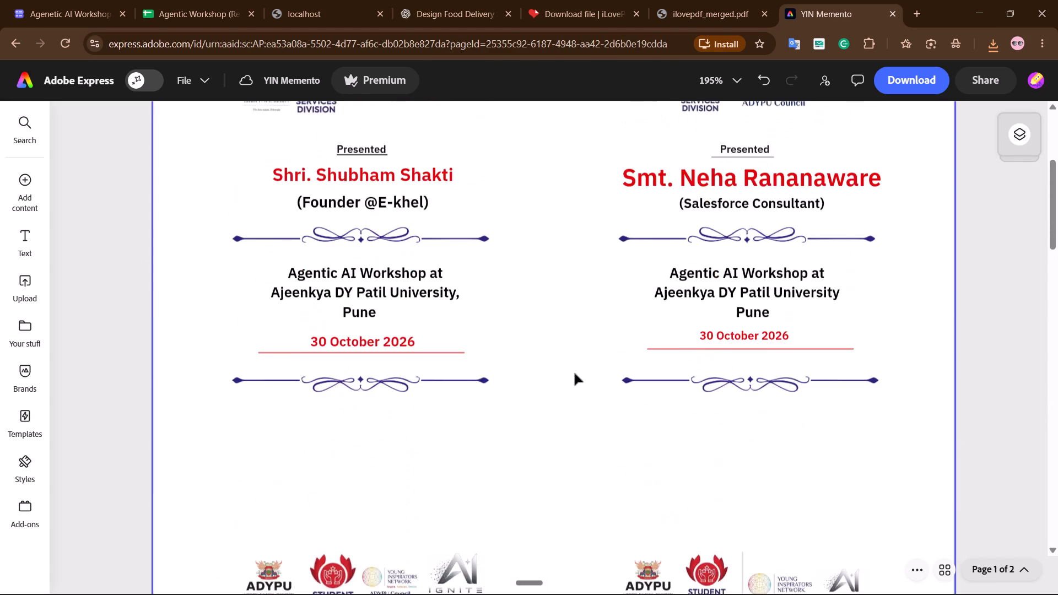
scroll(575, 374, up, 7)
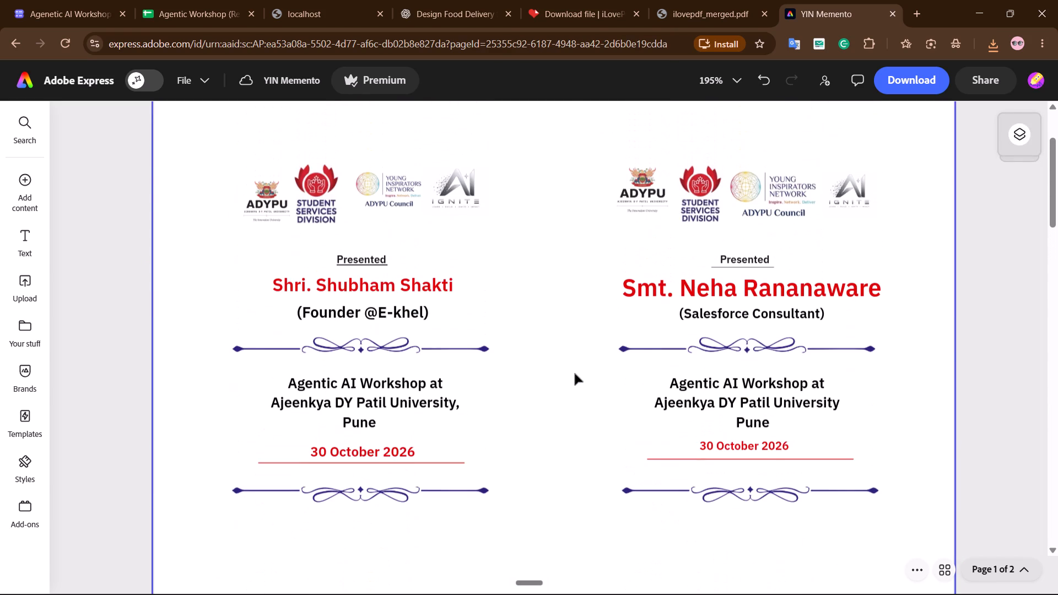
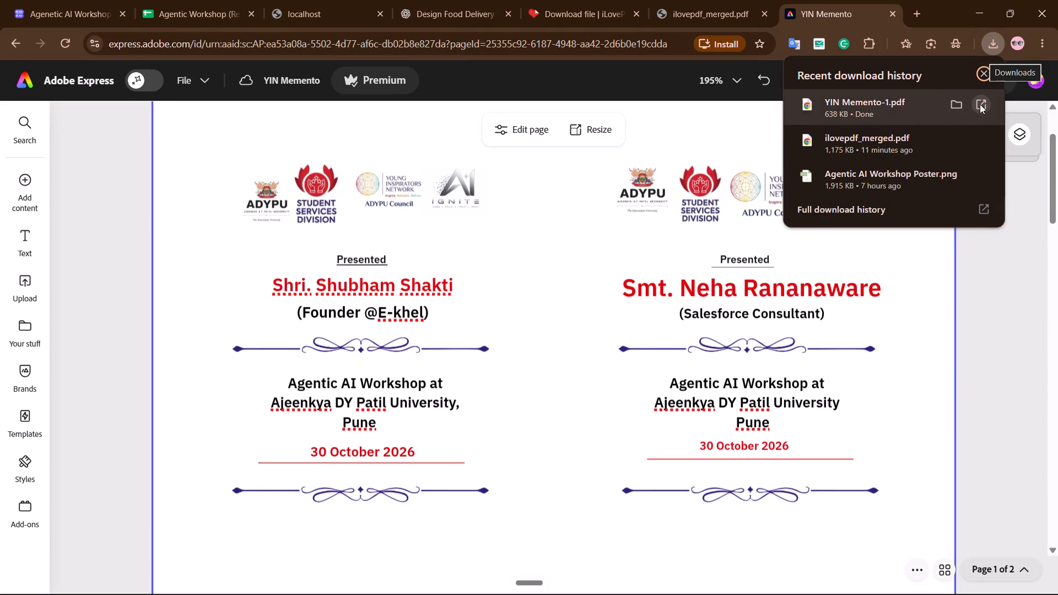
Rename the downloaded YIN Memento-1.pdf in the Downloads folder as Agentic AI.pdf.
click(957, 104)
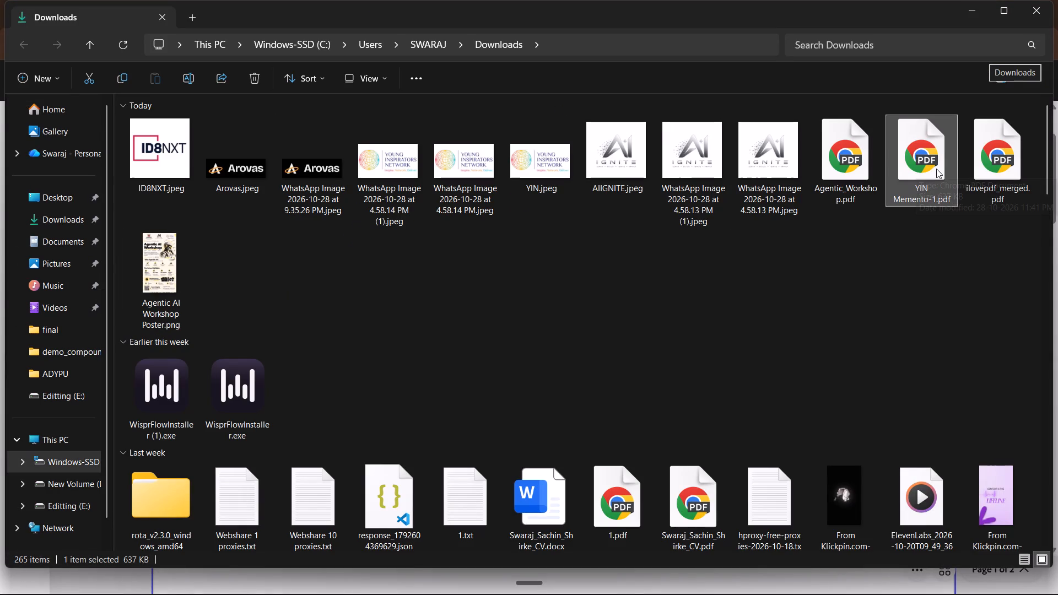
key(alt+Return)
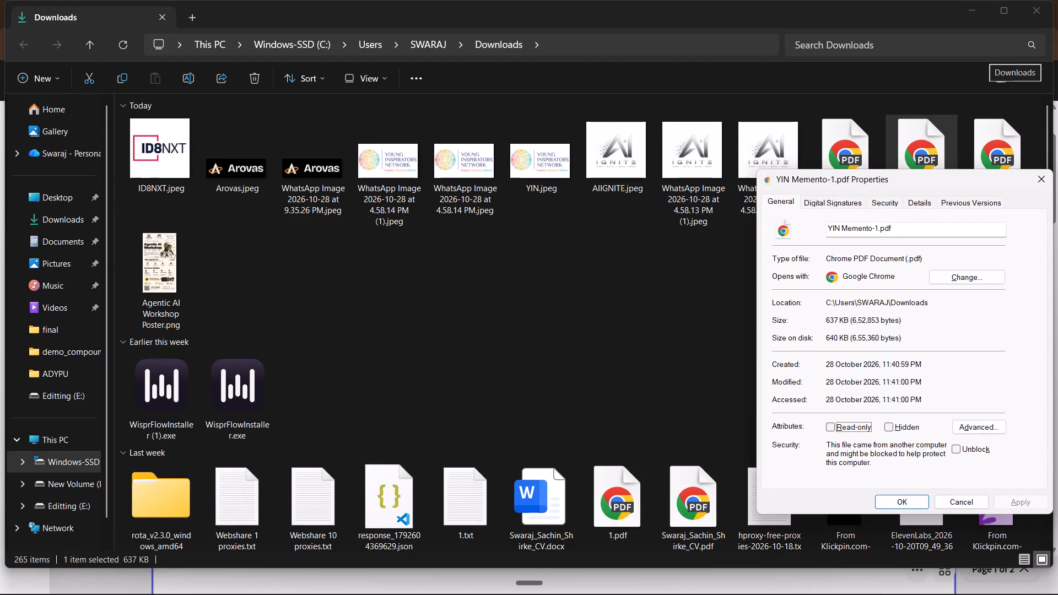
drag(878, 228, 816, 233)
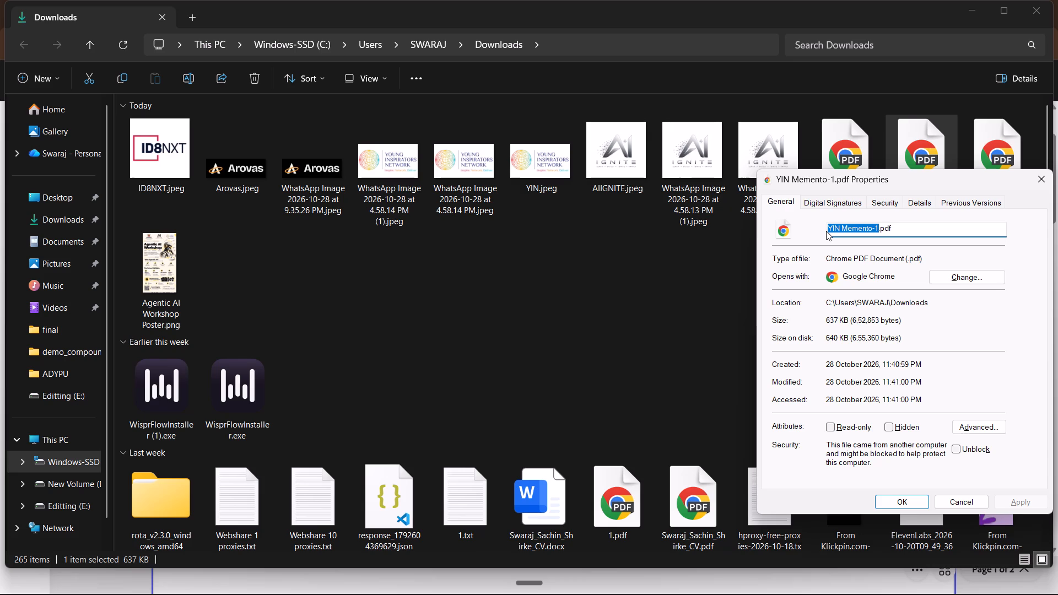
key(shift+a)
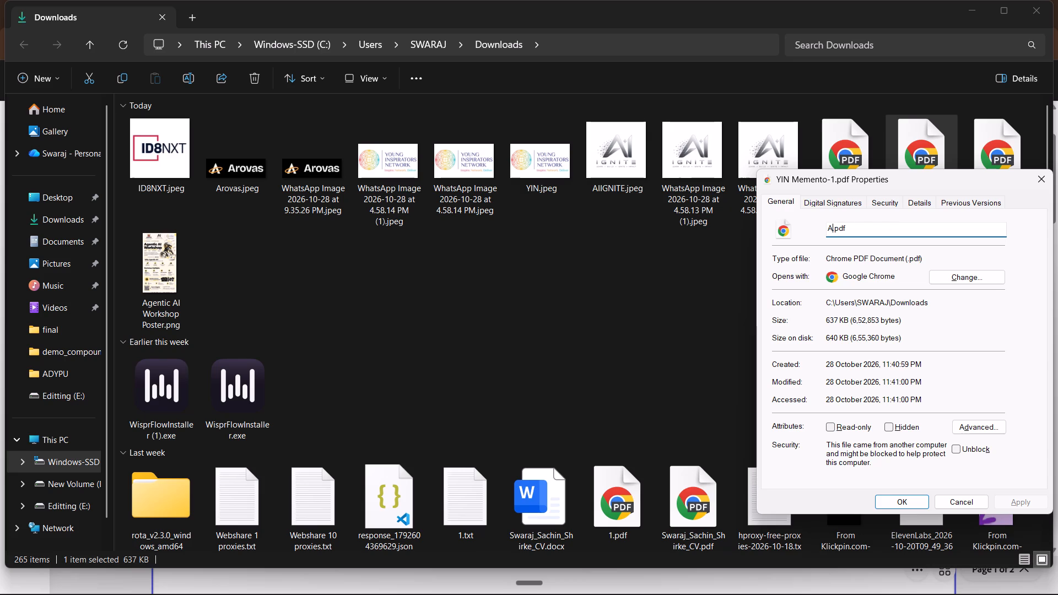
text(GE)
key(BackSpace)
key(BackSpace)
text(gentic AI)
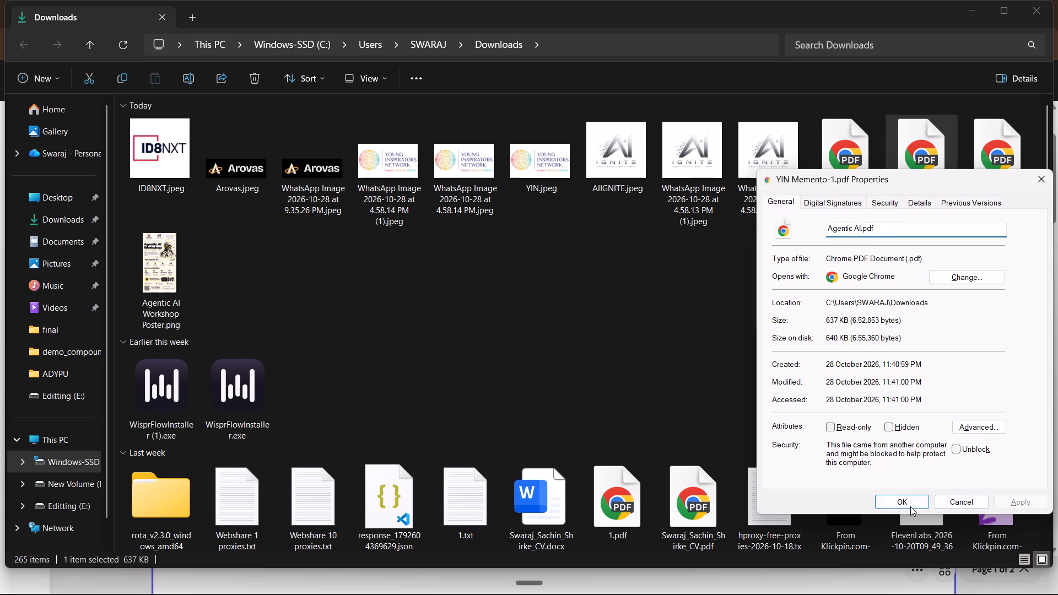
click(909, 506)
Open Agentic AI.pdf in Chrome and check the upper and lower mementos on its page.
double_click(915, 177)
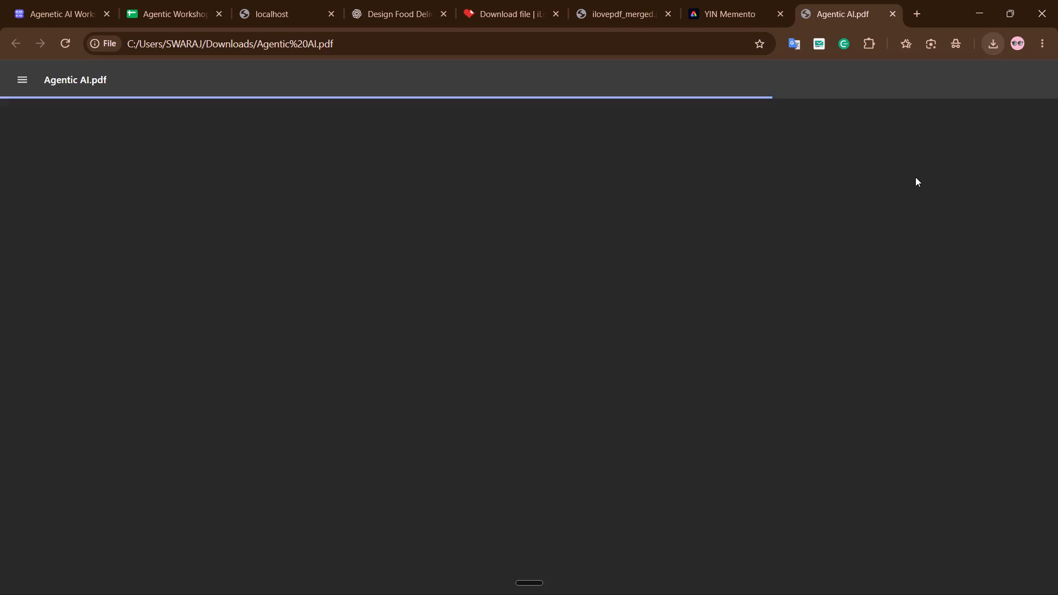
scroll(577, 306, down, 20)
scroll(577, 306, down, 1)
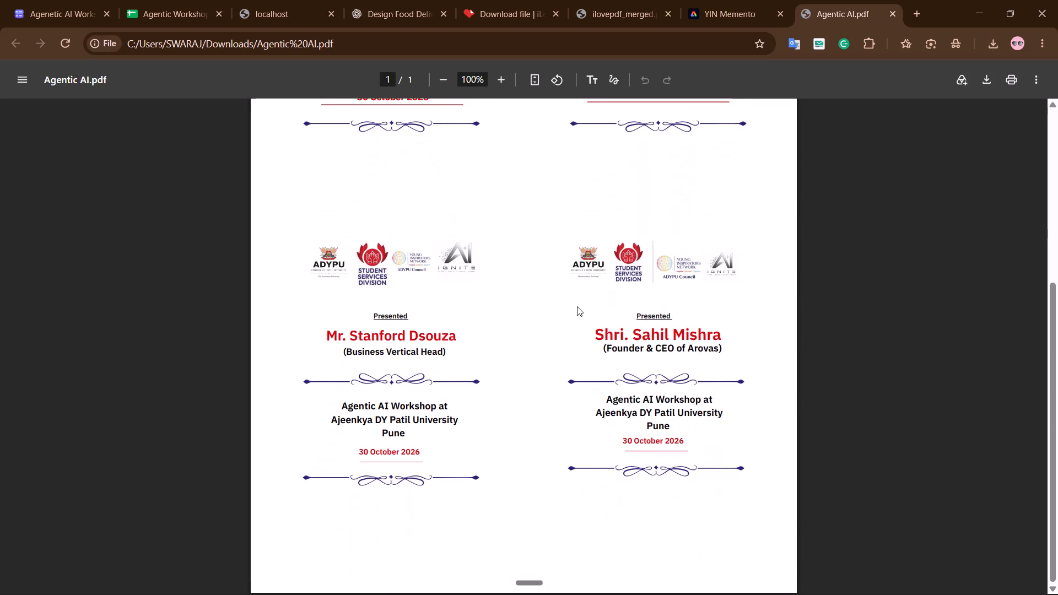
scroll(577, 306, up, 7)
scroll(577, 306, down, 7)
Download all pages of the YIN Memento design as one PDF Standard file, without accessibility tags.
click(758, 0)
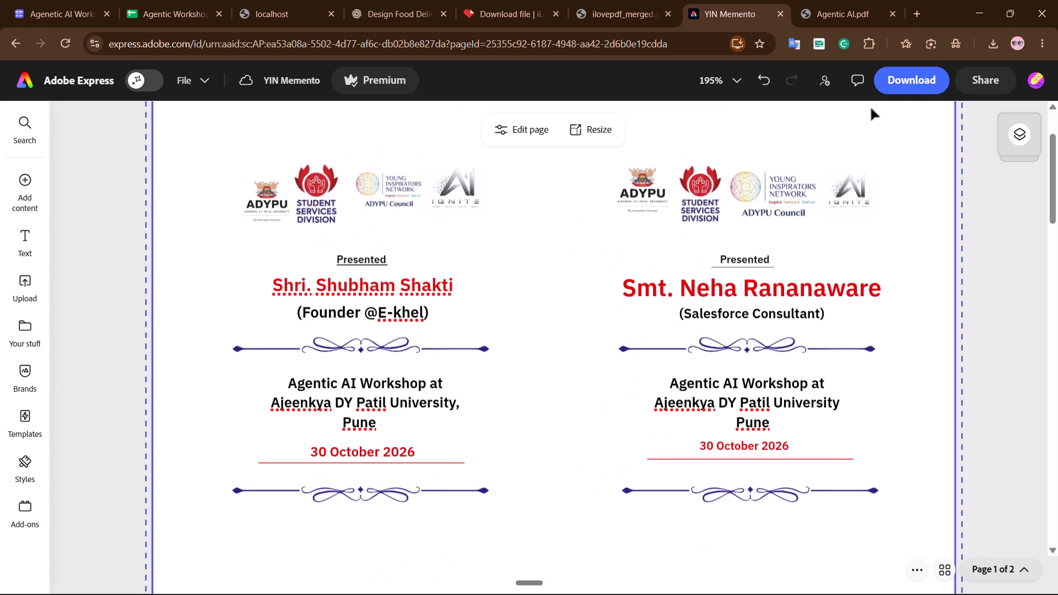
click(910, 87)
click(918, 196)
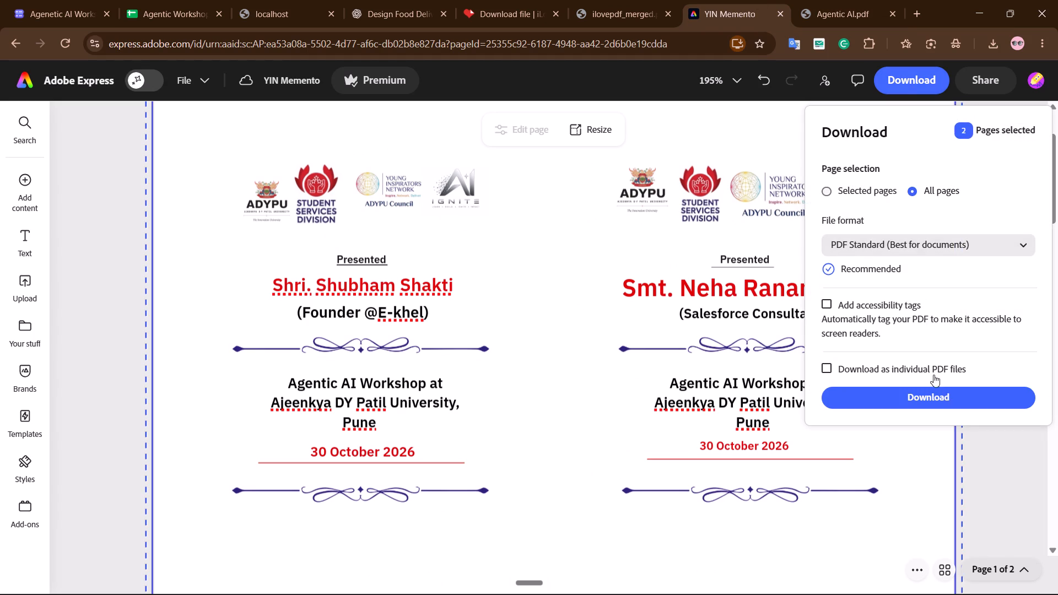
click(940, 391)
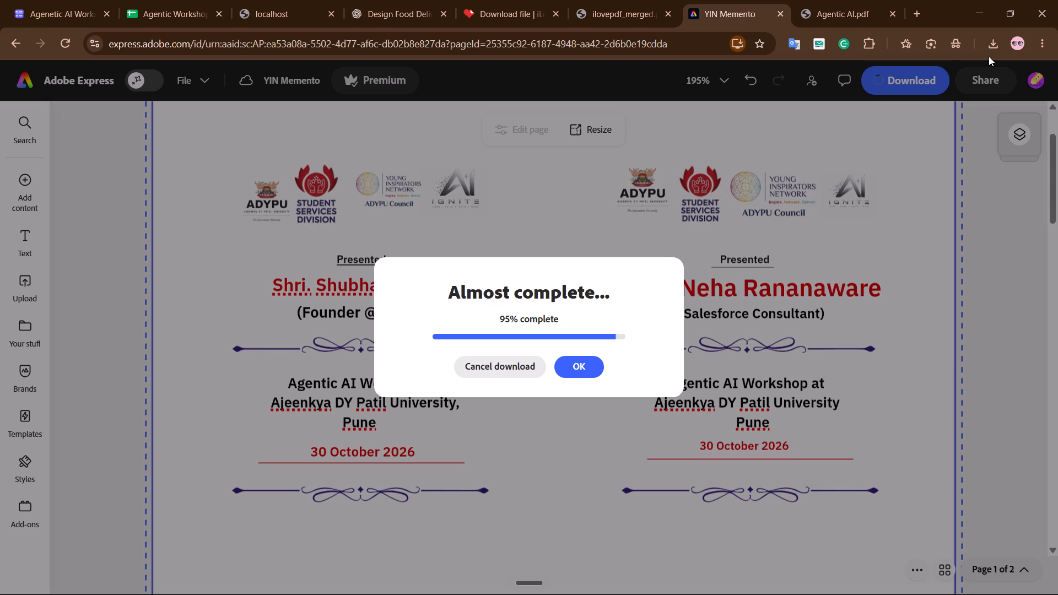
click(598, 370)
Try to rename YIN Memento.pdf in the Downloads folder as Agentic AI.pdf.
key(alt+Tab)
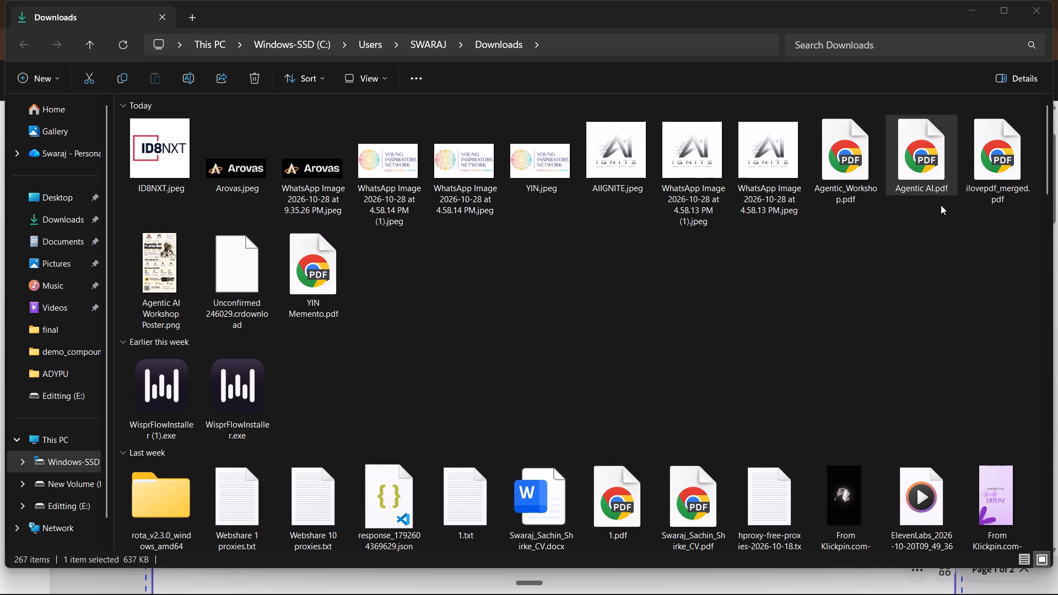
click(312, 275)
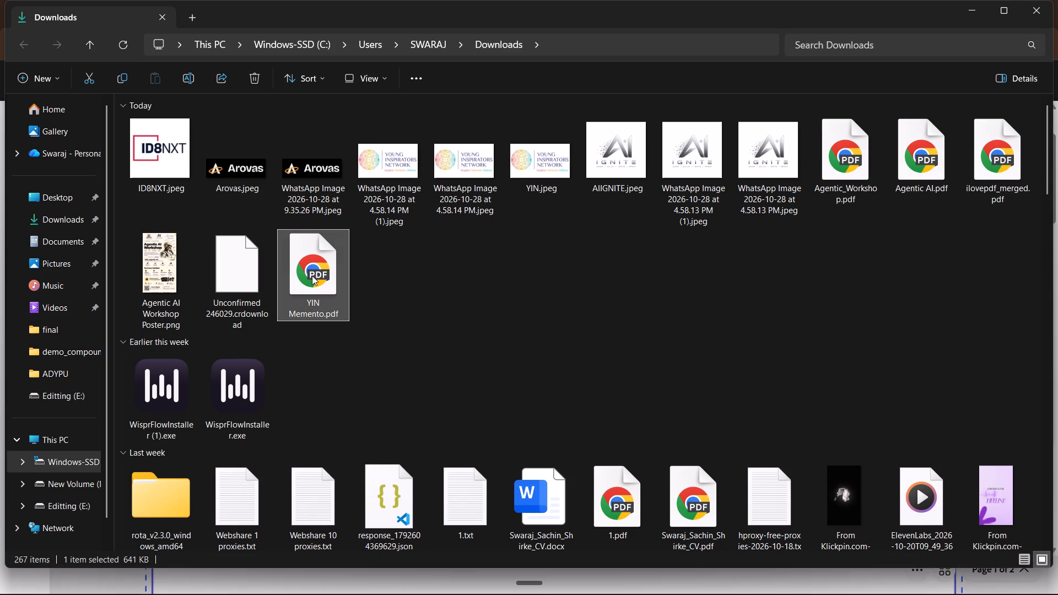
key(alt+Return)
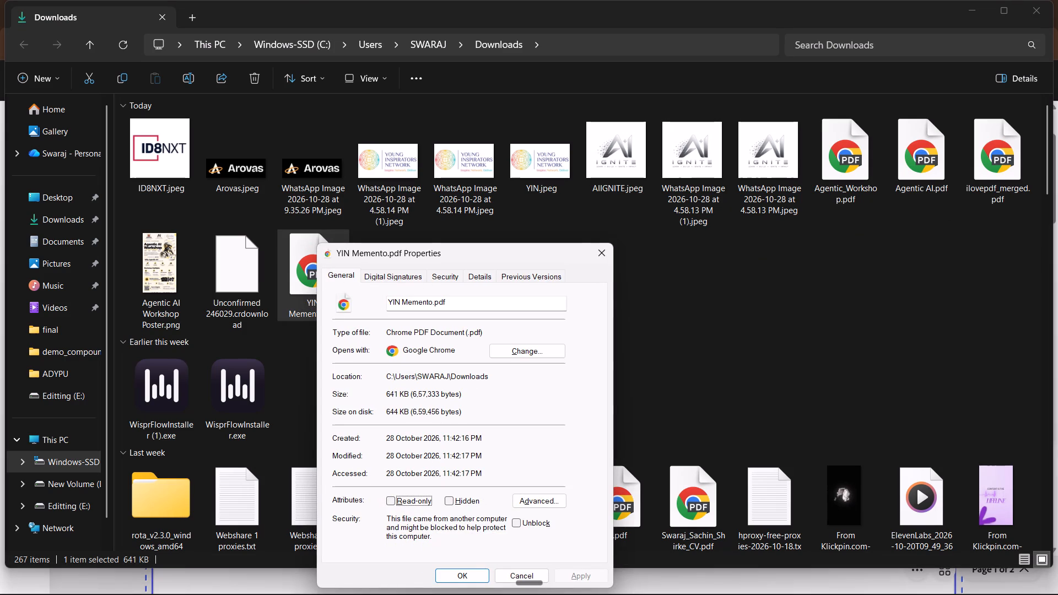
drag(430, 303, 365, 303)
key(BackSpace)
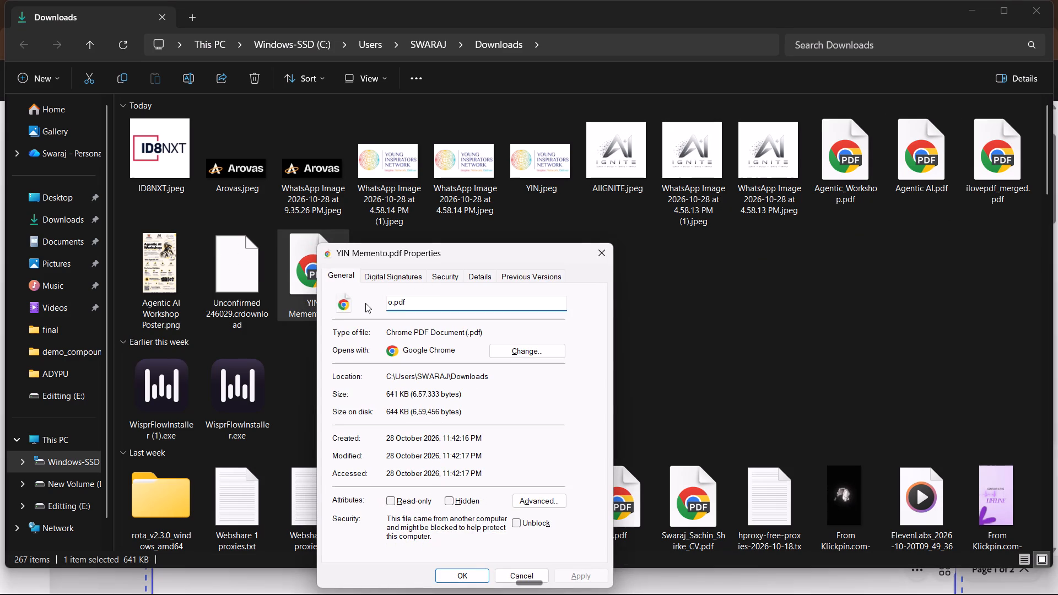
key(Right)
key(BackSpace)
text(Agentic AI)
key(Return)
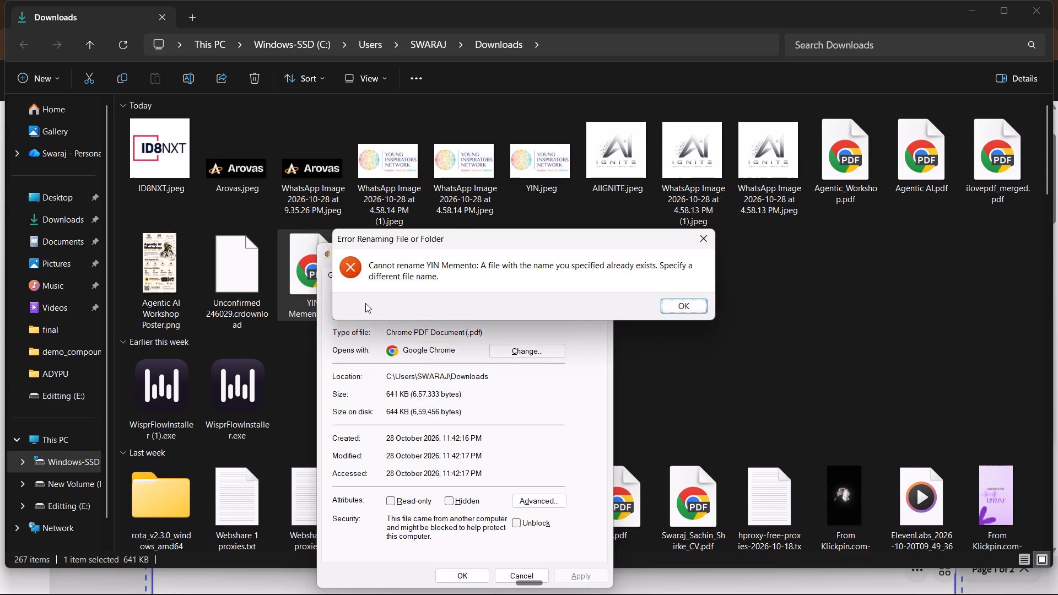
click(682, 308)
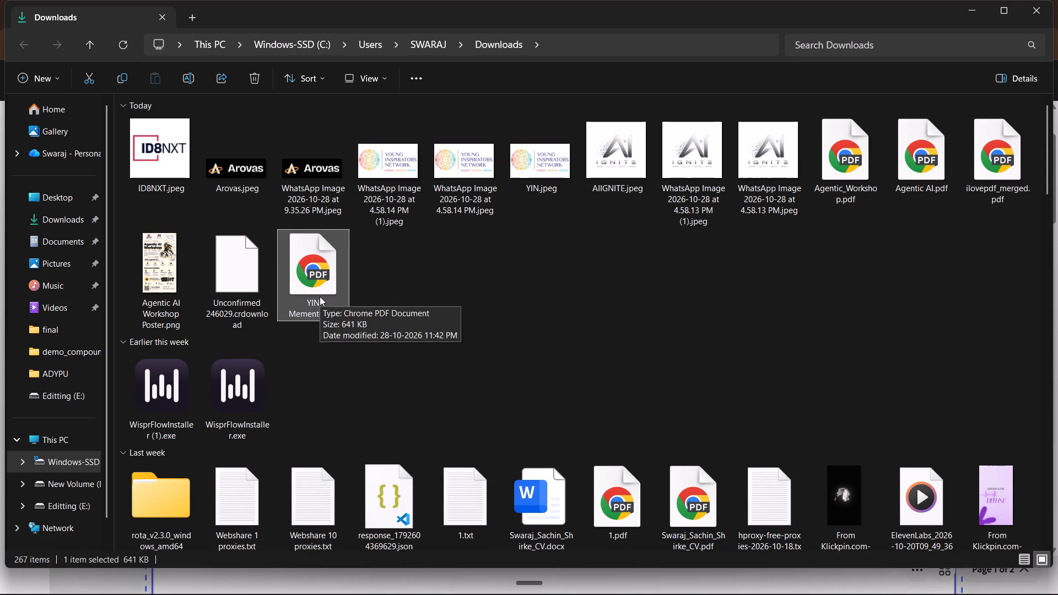
Rename YIN Memento.pdf in the Downloads folder as Agentic_AI.pdf.
key(alt+Return)
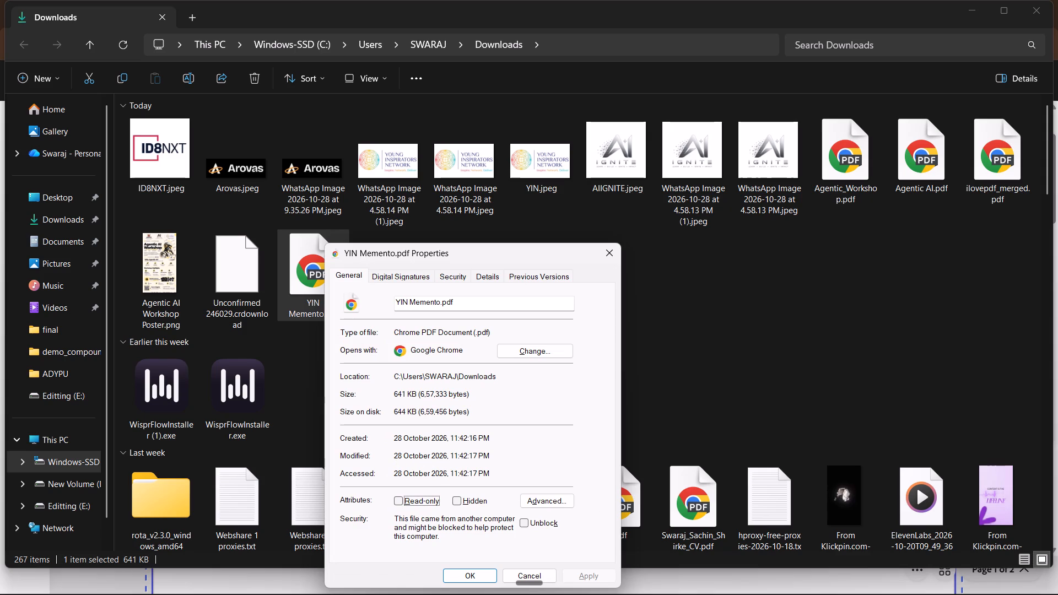
drag(439, 300, 352, 305)
text(Agentic_)
text(AI)
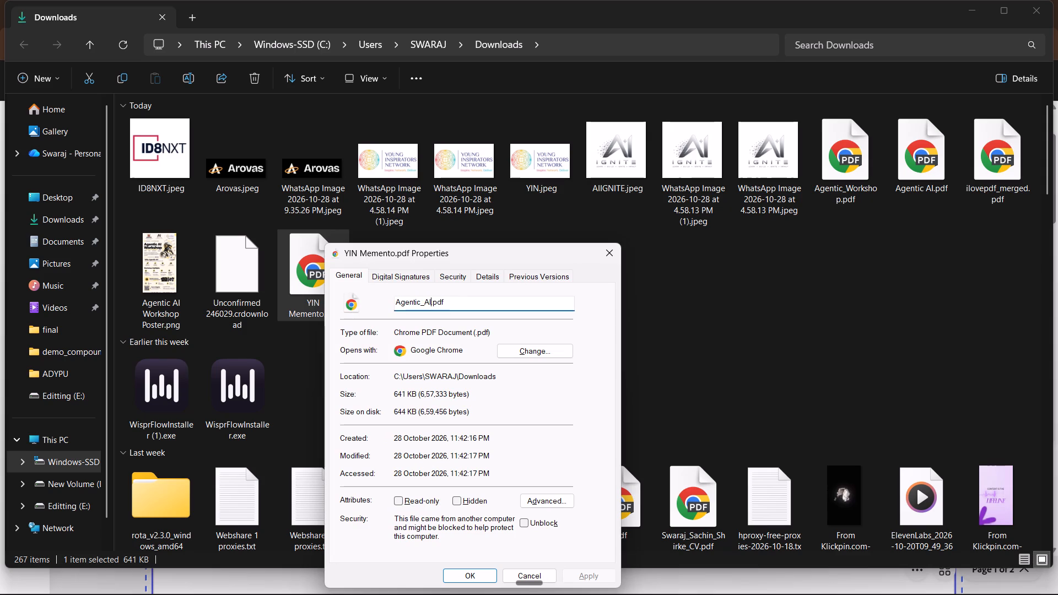
key(Return)
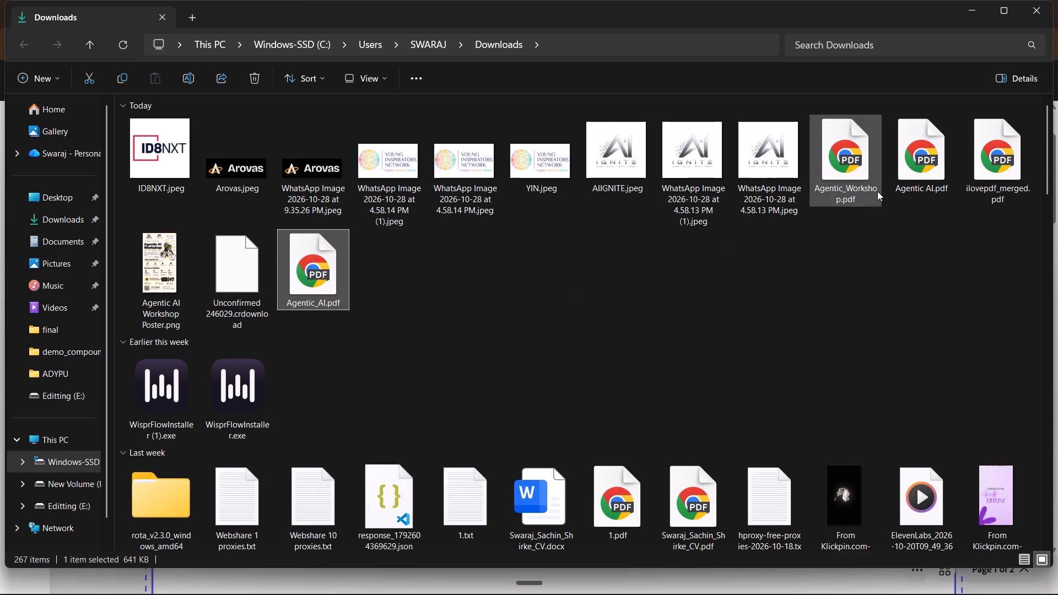
Permanently delete the single-page Agentic AI.pdf from the Downloads folder.
click(891, 182)
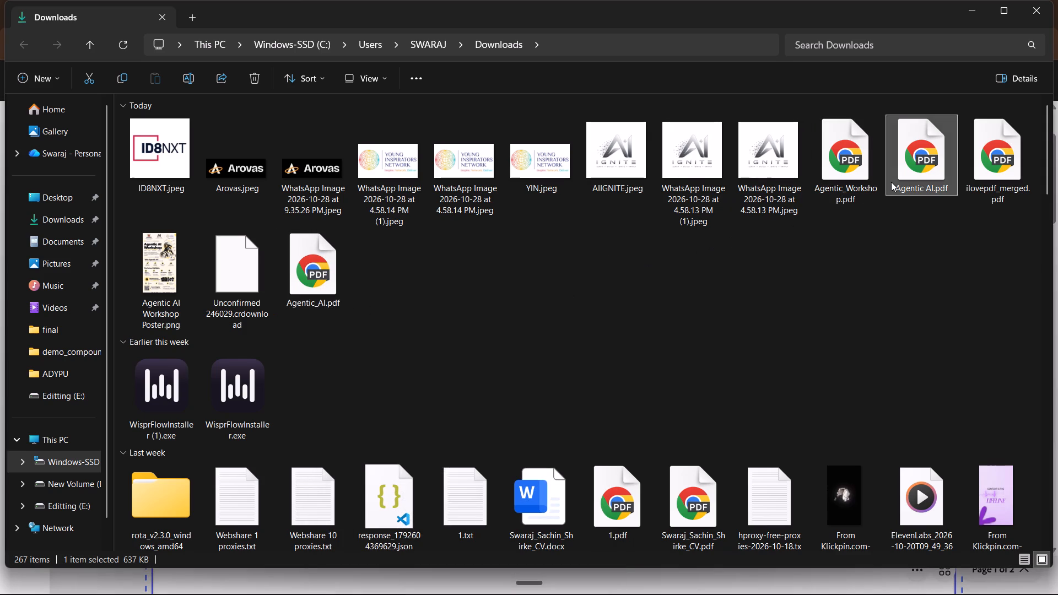
key(shift+Delete)
key(Return)
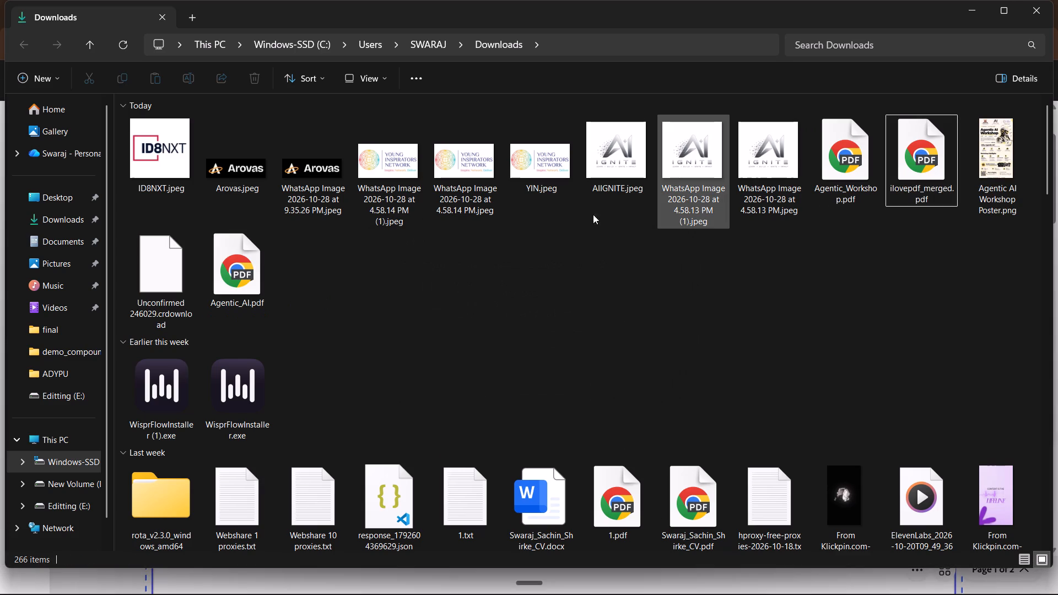
Open Agentic_AI.pdf in Chrome and review the named mementos and the blank-recipient pair across both pages.
double_click(241, 259)
scroll(614, 366, down, 14)
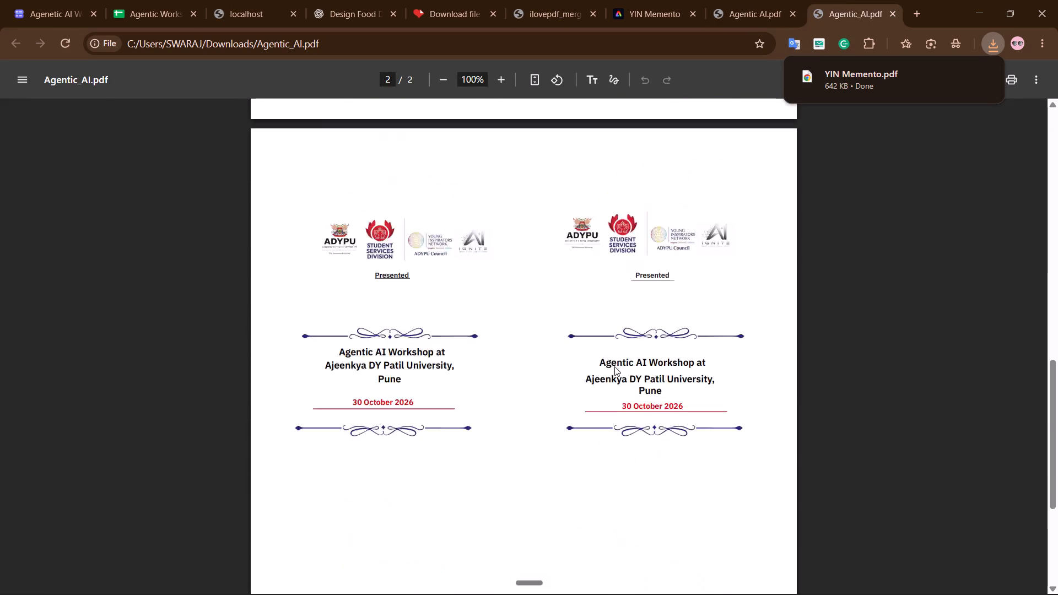
scroll(614, 366, down, 4)
scroll(614, 366, up, 20)
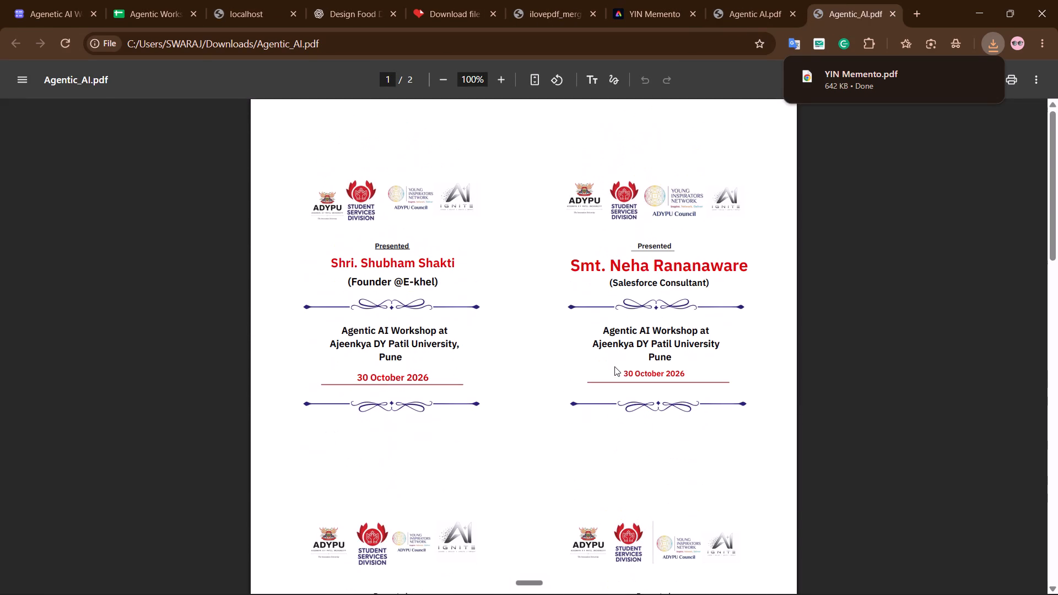
click(845, 333)
scroll(845, 333, down, 3)
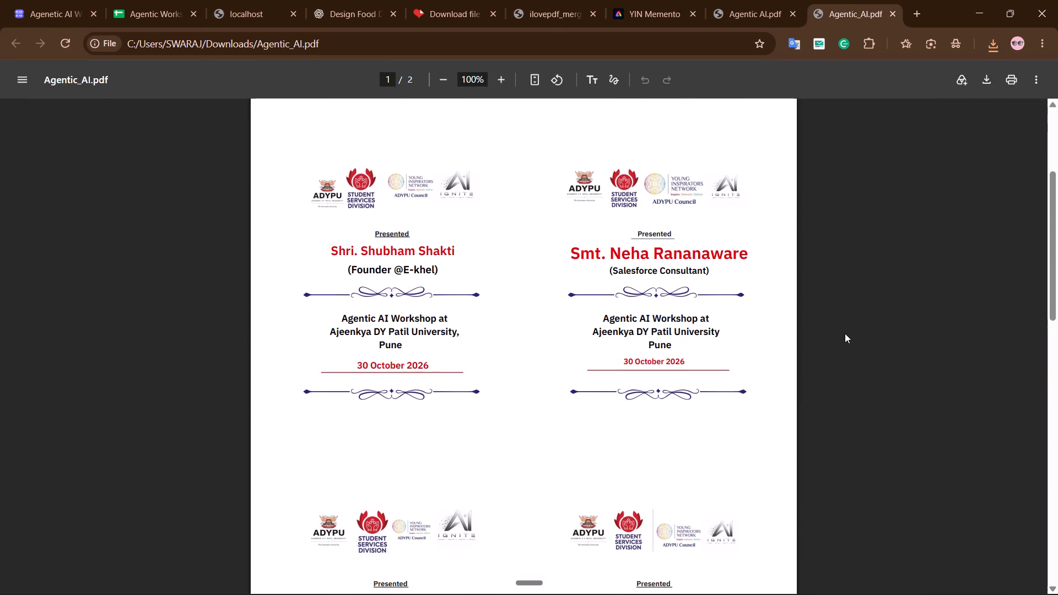
scroll(845, 333, down, 9)
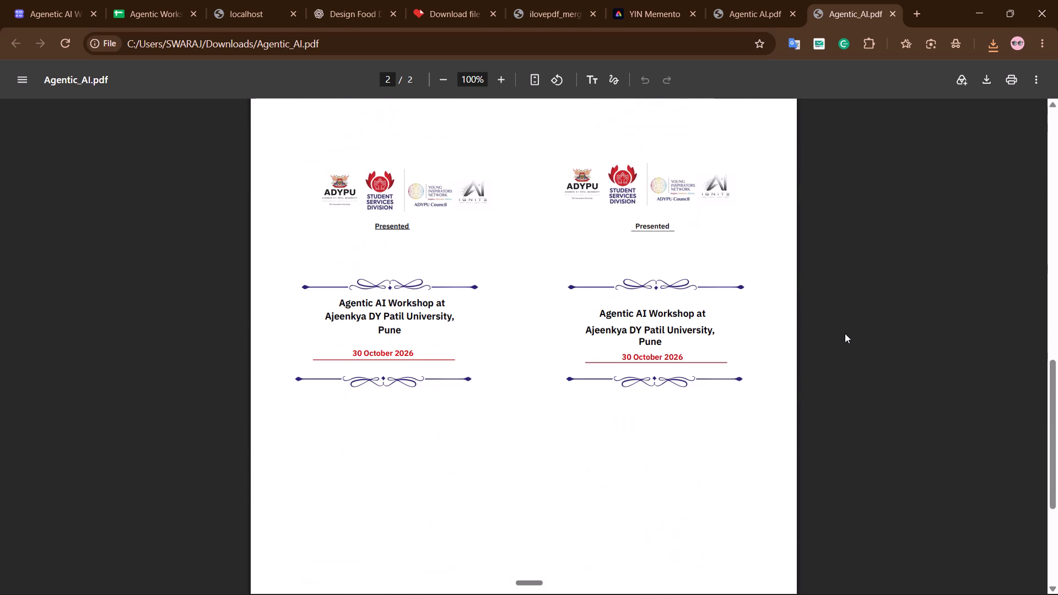
scroll(845, 333, up, 5)
Pick Agentic_AI.pdf in the Downloads folder and carry it over to WhatsApp for sharing.
key(alt+Tab)
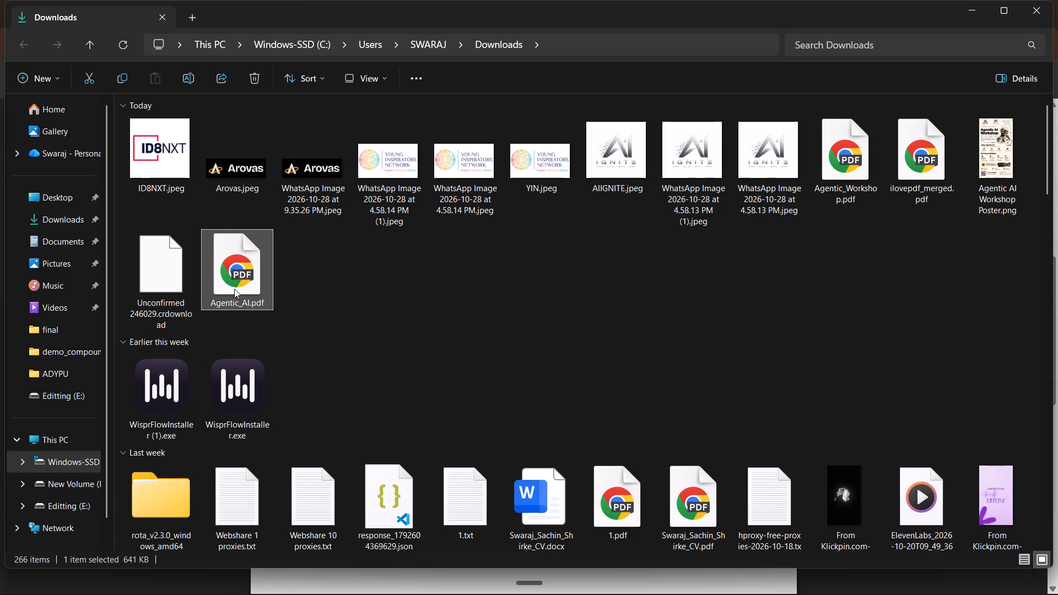
click(244, 288)
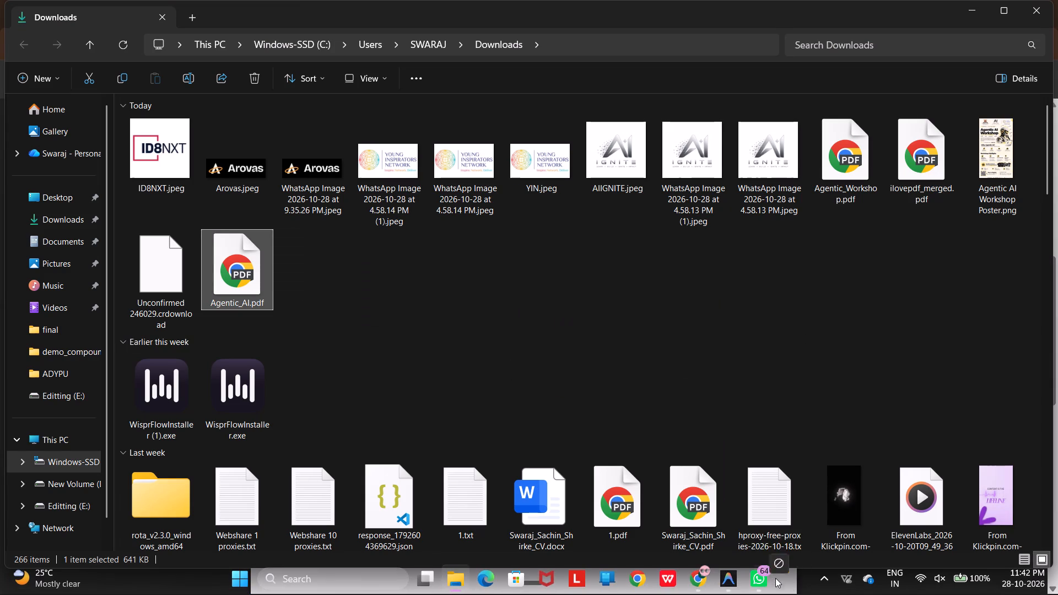